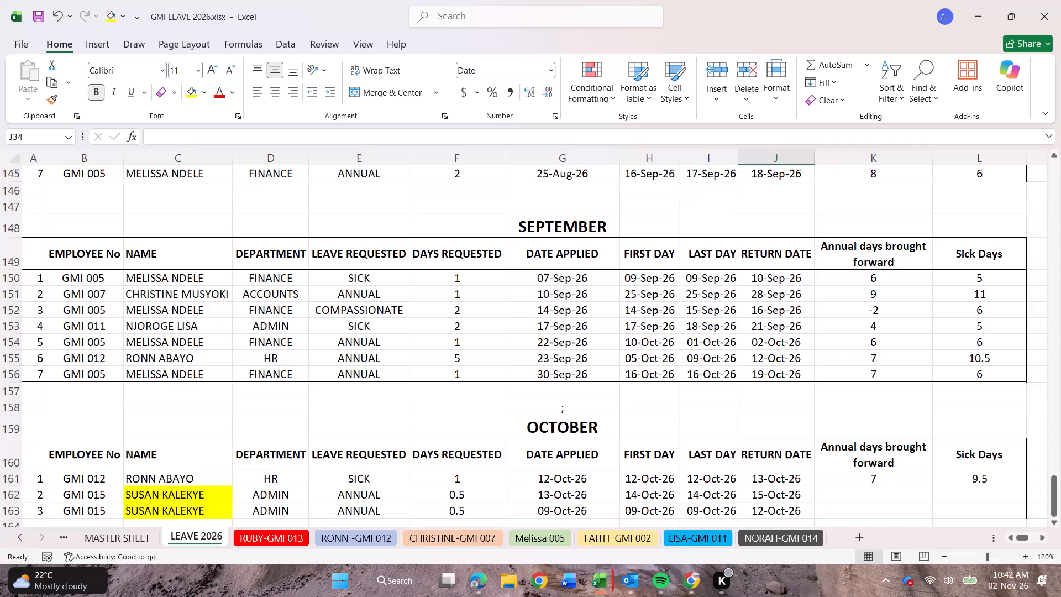
Switch to File Explorer and open November_2026_Budget_Automated.xlsx from the RONN'S folder for editing.
left_click(512, 586)
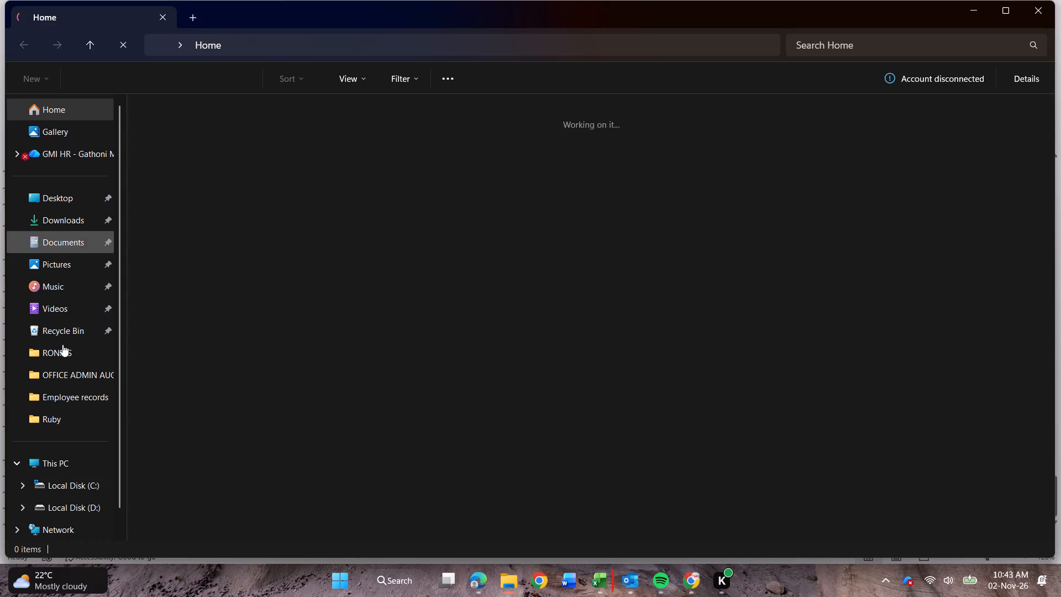
left_click(61, 351)
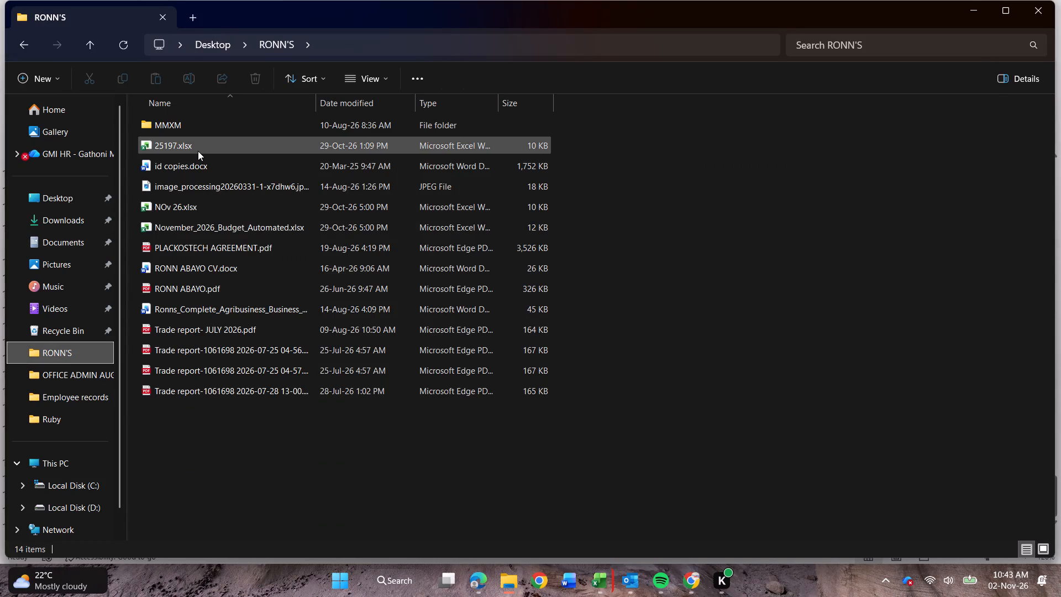
double_click(207, 221)
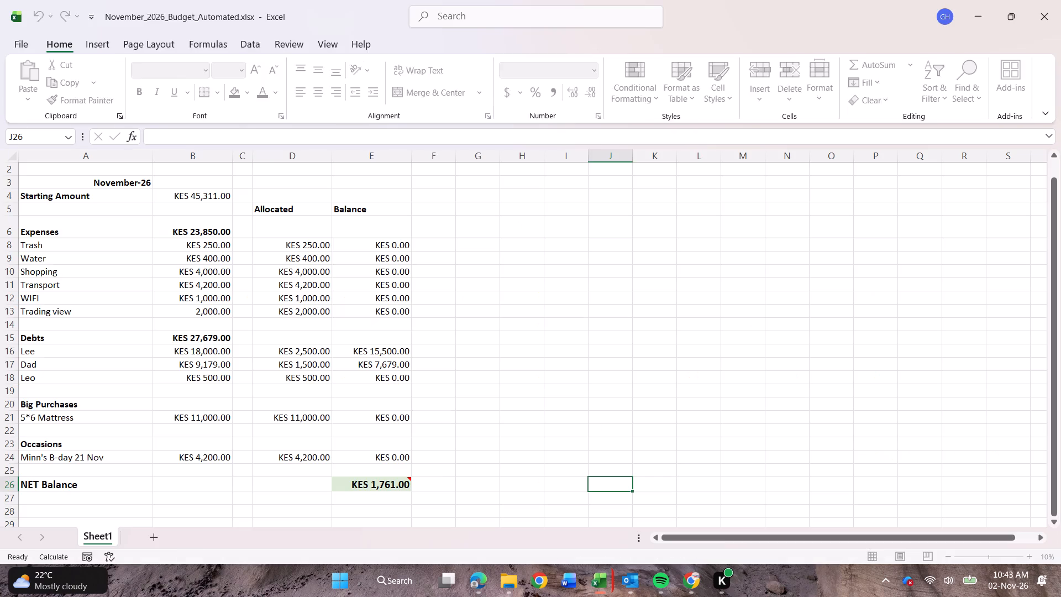
left_click(709, 336)
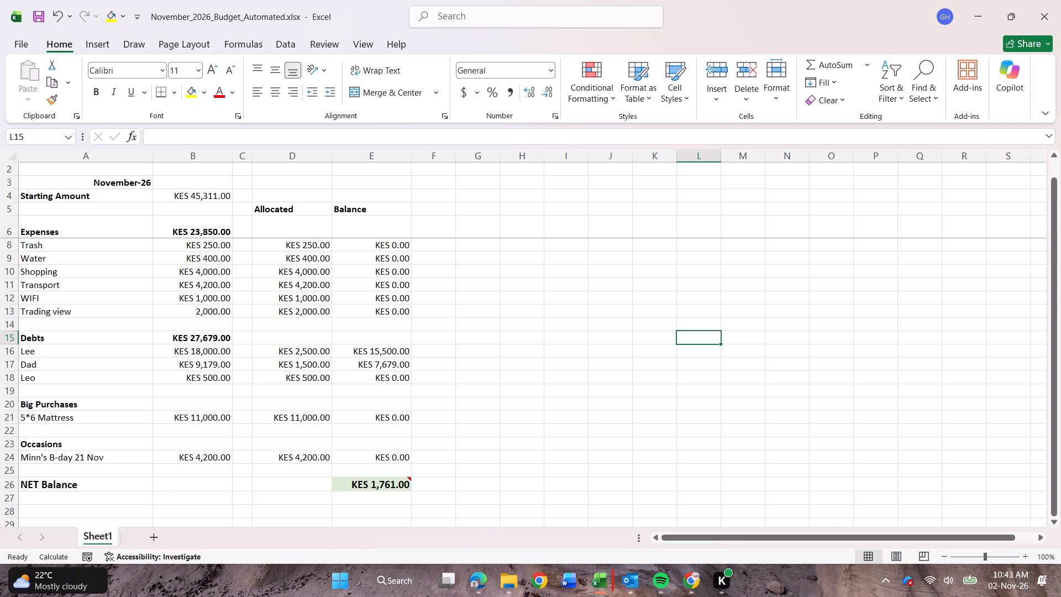
Enter the note "to settle end of Nov" in cell G18, on the Leo debt row.
double_click(470, 379)
type("to")
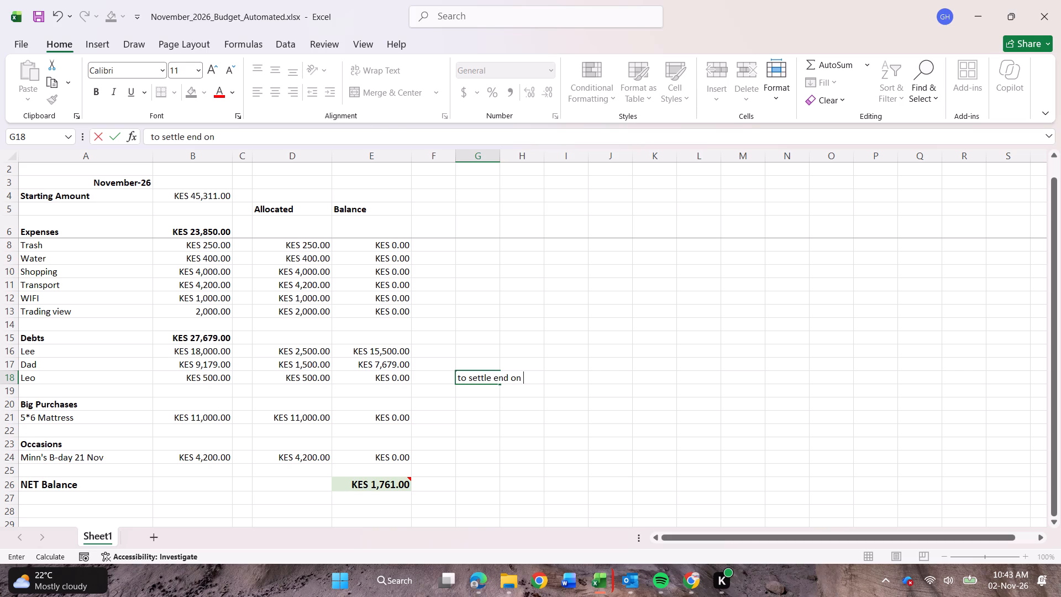
key("BackSpace")
key("BackSpace")
key("BackSpace")
left_click(528, 345)
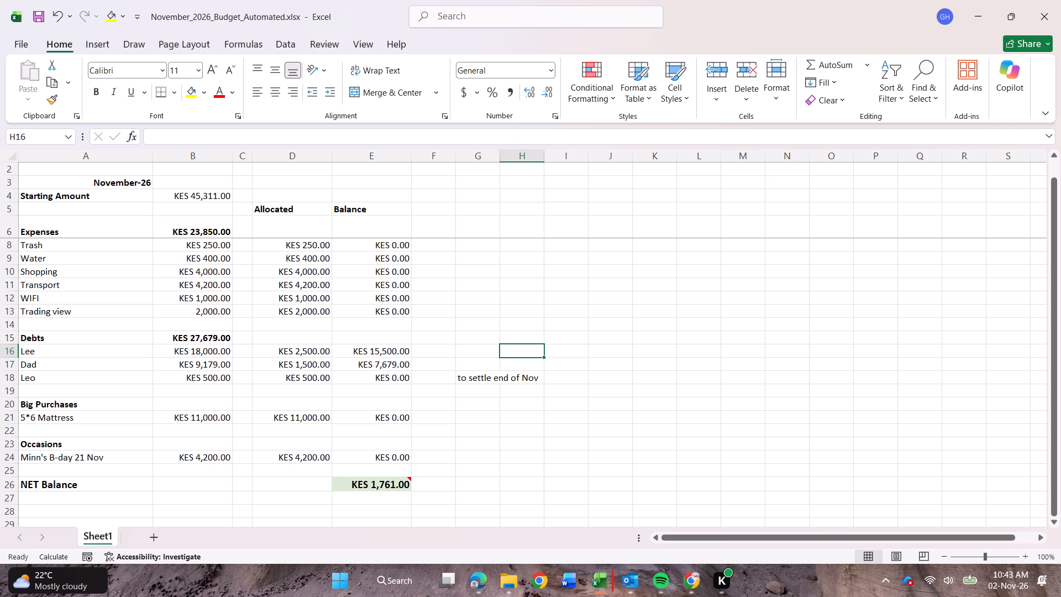
left_click(628, 350)
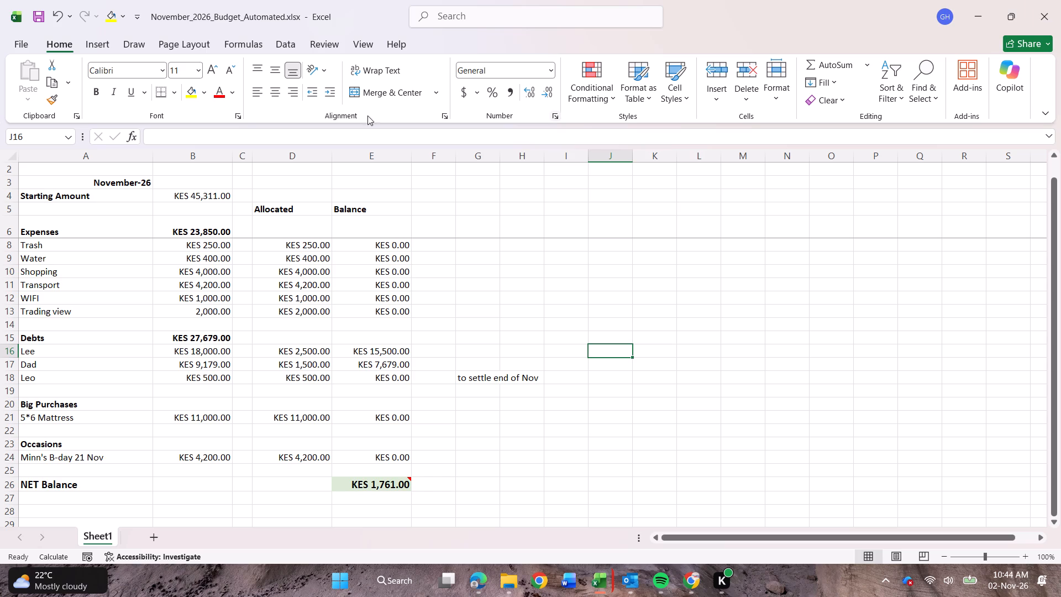
Save the November budget workbook and close it.
left_click(44, 19)
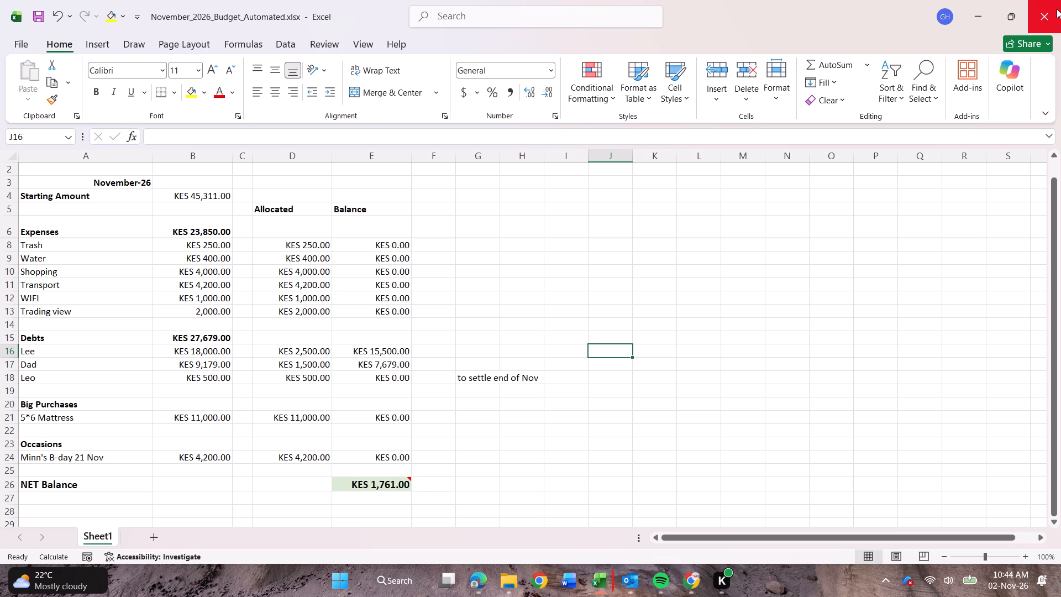
left_click(1057, 9)
Switch back to File Explorer and open 25197.xlsx from the RONN'S folder.
left_click(508, 590)
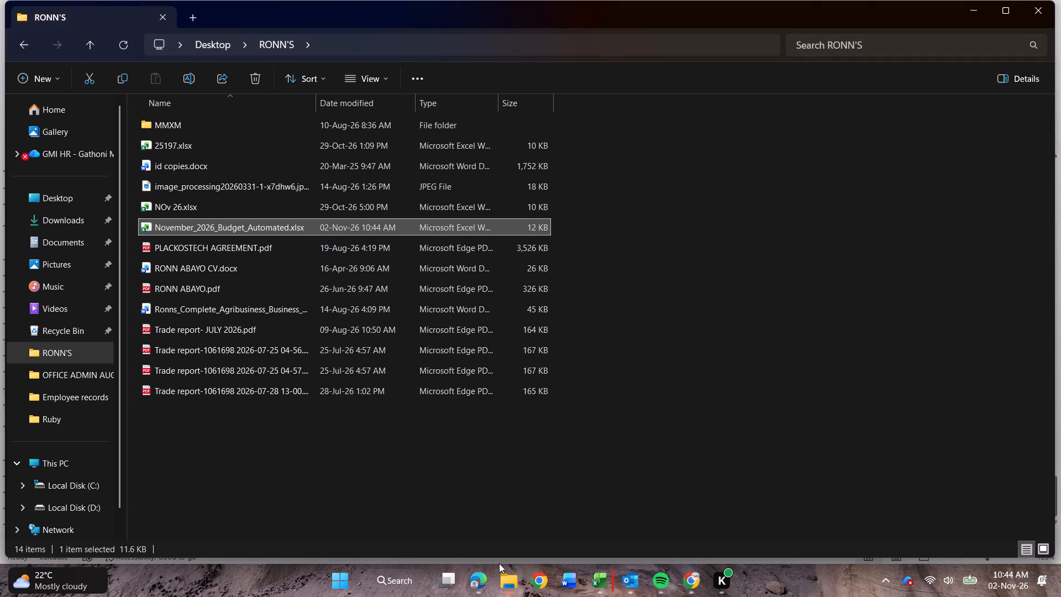
double_click(162, 145)
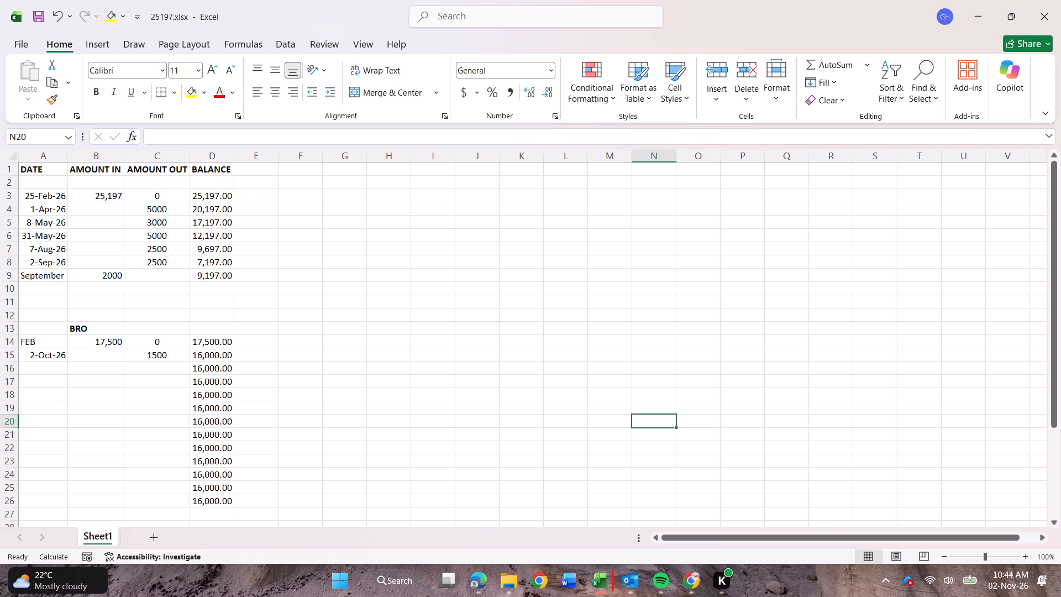
Add an October entry in row 10, below September, with an amount in of 500.
double_click(58, 290)
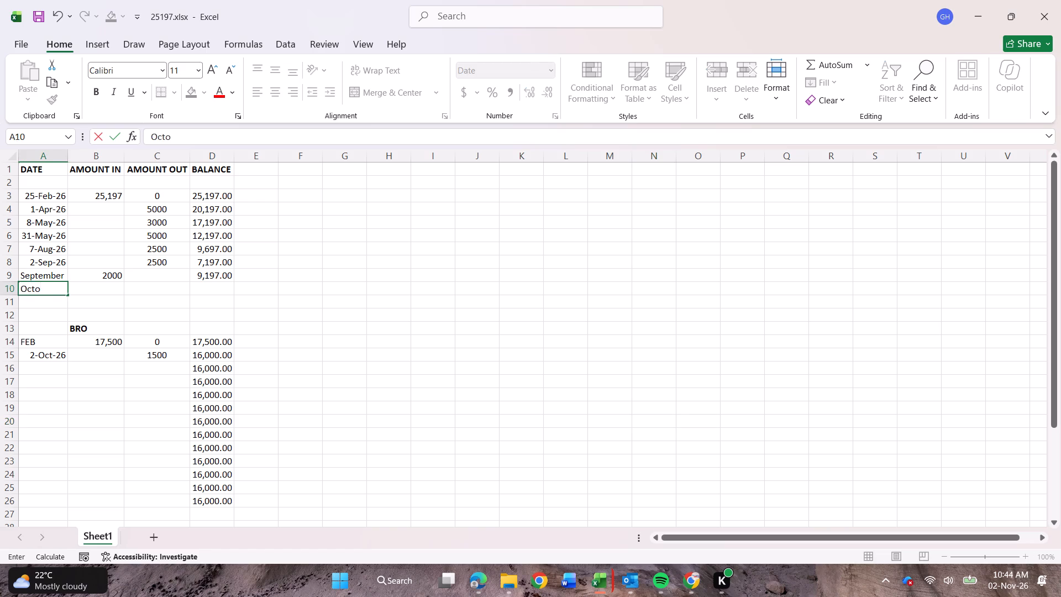
type("ber")
key("Tab")
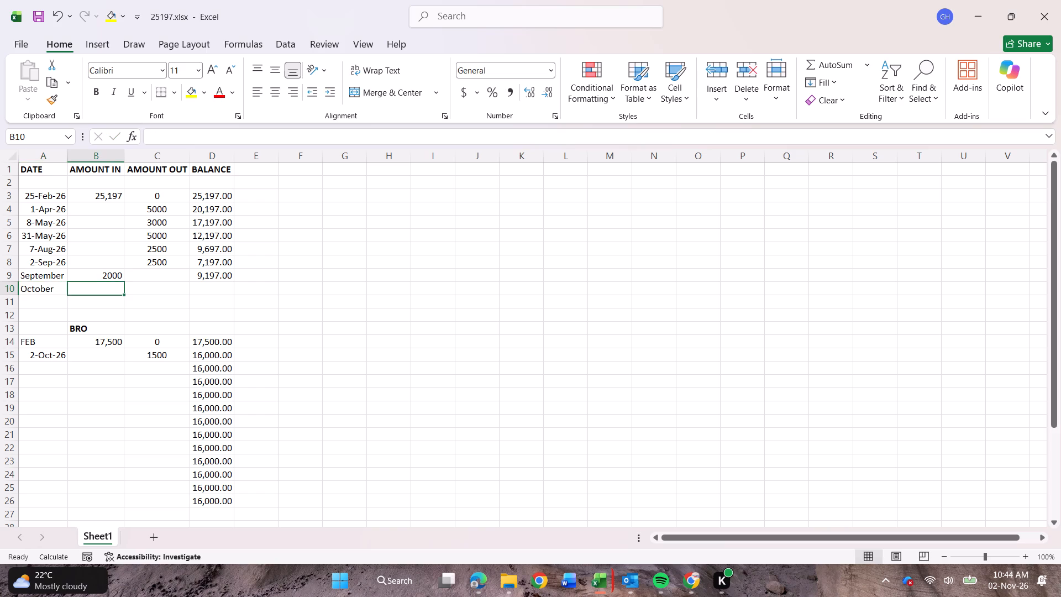
type("500")
key("Tab")
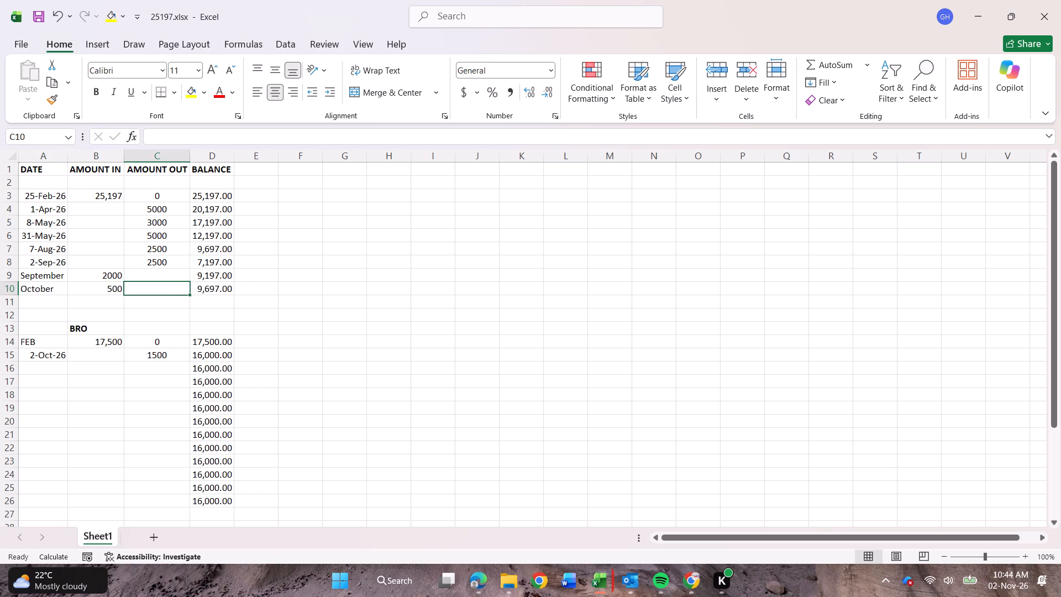
left_click(381, 282)
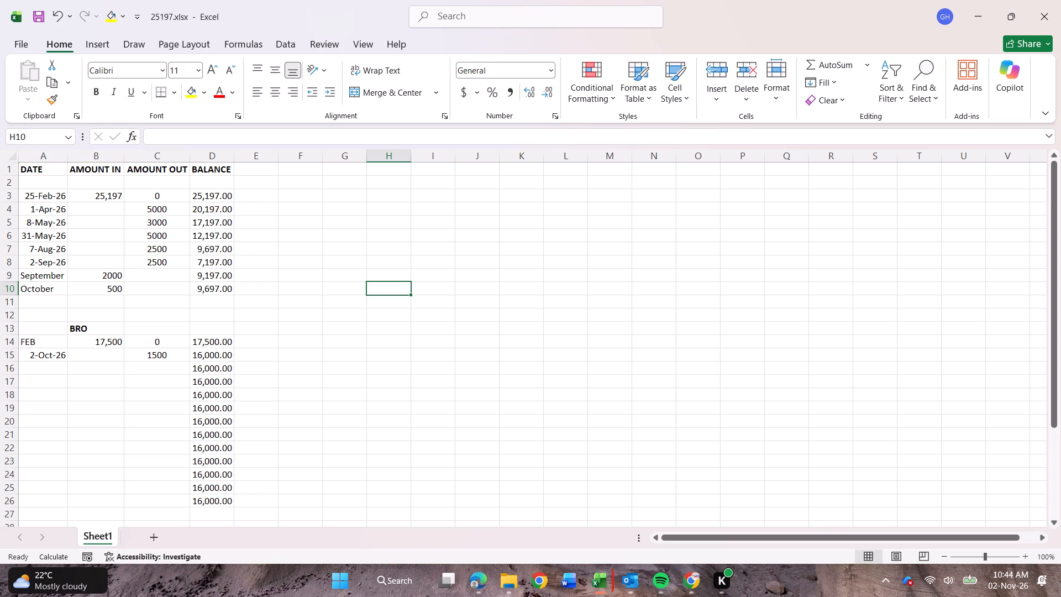
Add an October entry in row 27, at the end of the BRO section, with an amount in of 500.
left_click_drag(1060, 300, 1060, 316)
left_click_drag(1056, 308, 1056, 358)
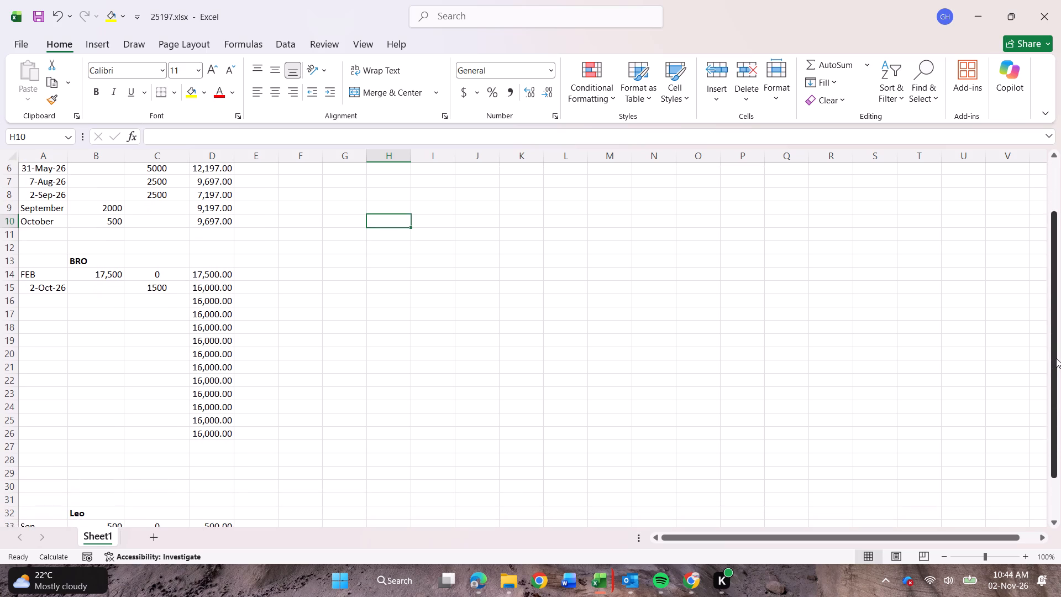
left_click_drag(1056, 358, 1057, 358)
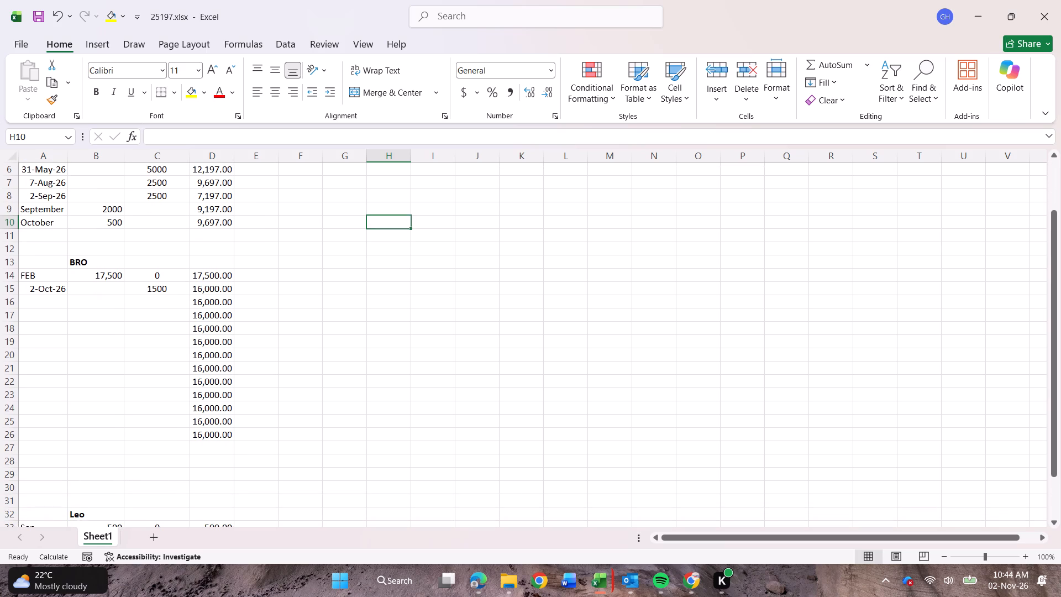
double_click(33, 446)
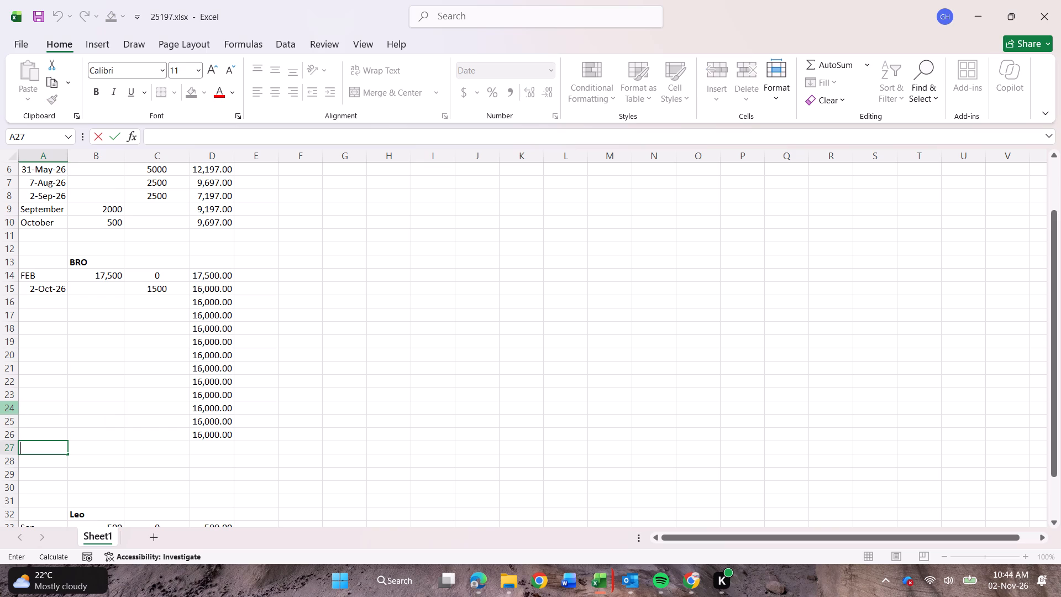
key("c")
type("tover")
key("BackSpace")
key("BackSpace")
key("BackSpace")
type("ber")
key("Tab")
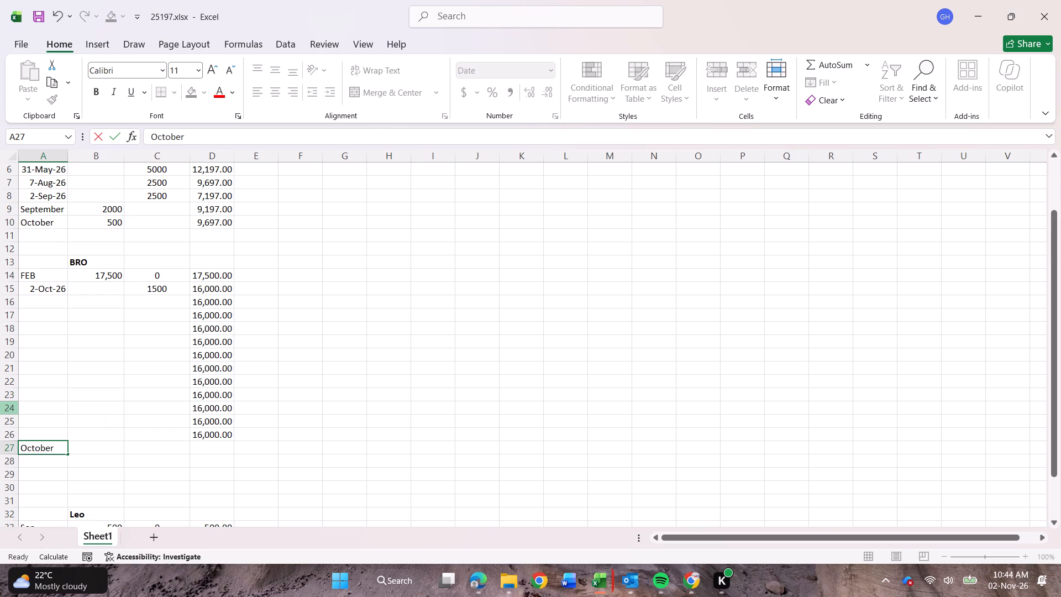
key("Tab")
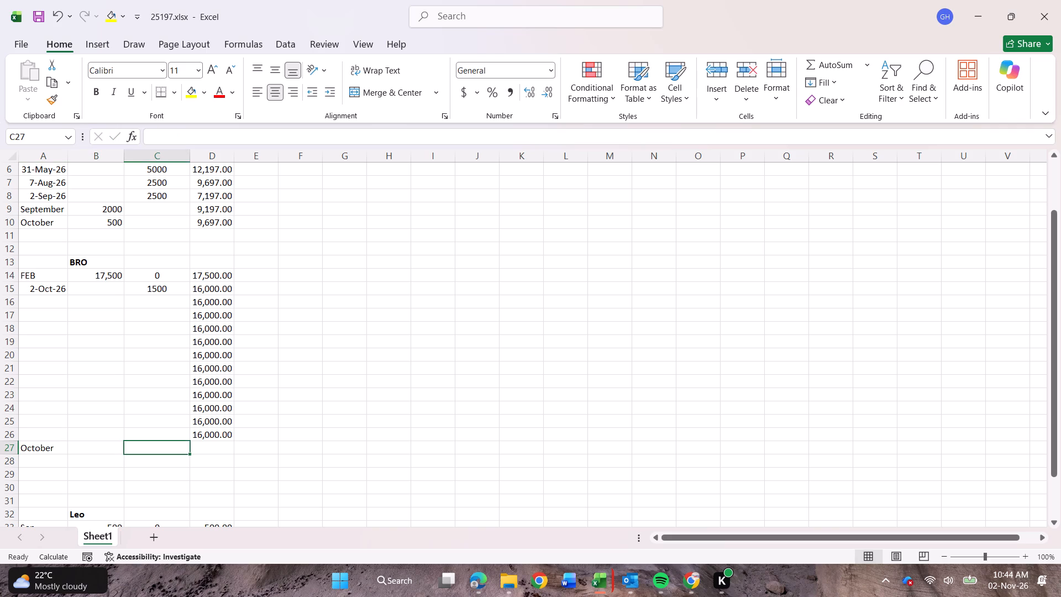
key("Left")
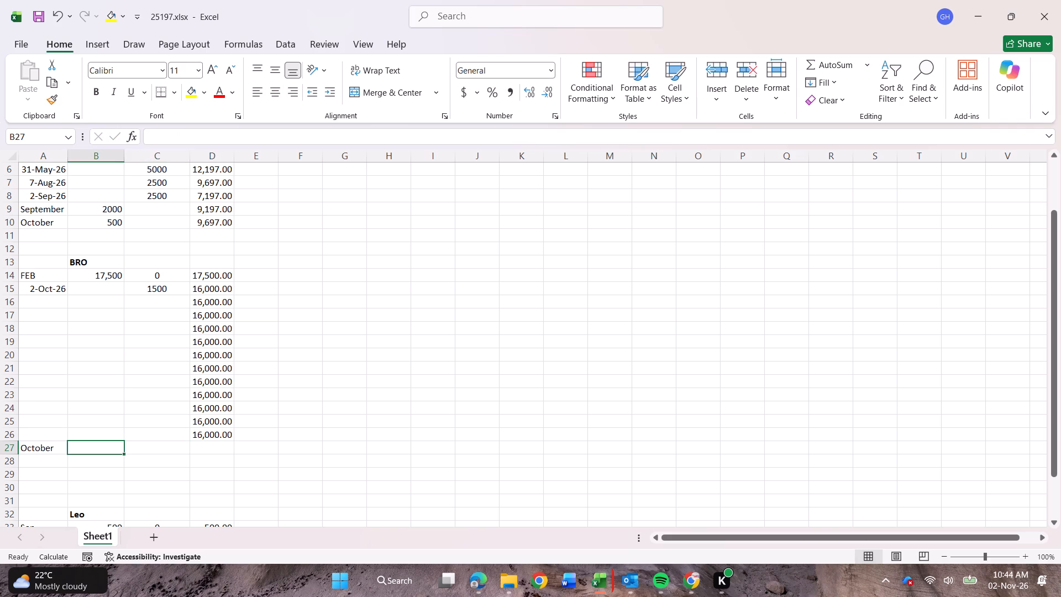
type("500")
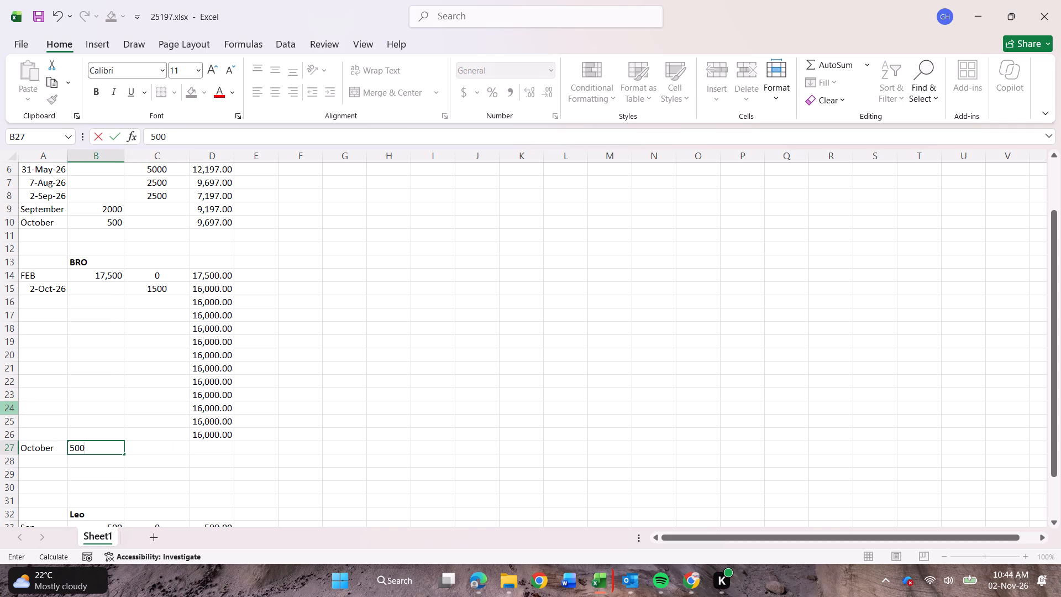
key("Tab")
key("Tab")
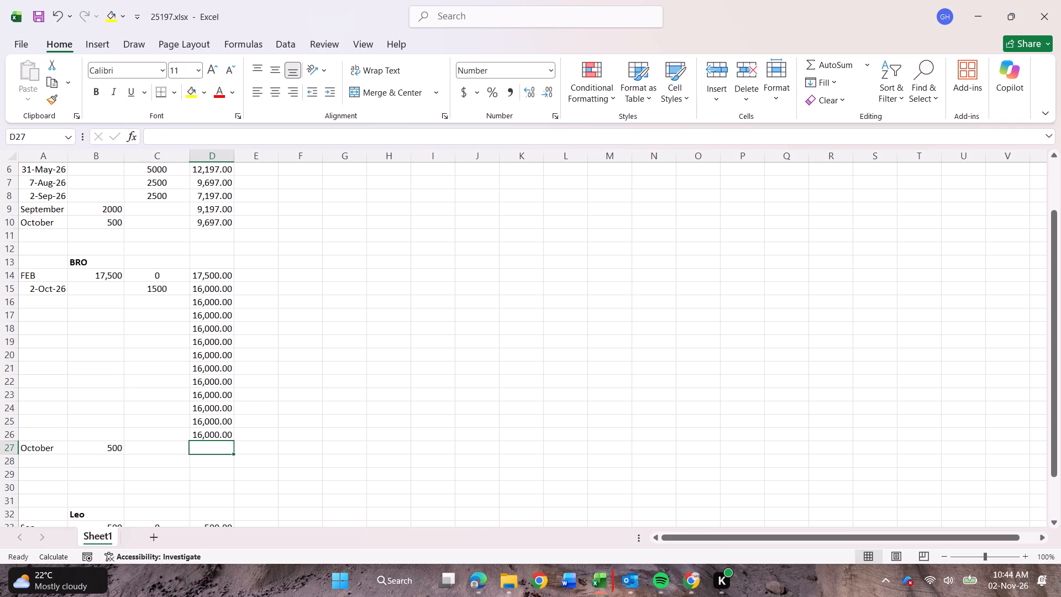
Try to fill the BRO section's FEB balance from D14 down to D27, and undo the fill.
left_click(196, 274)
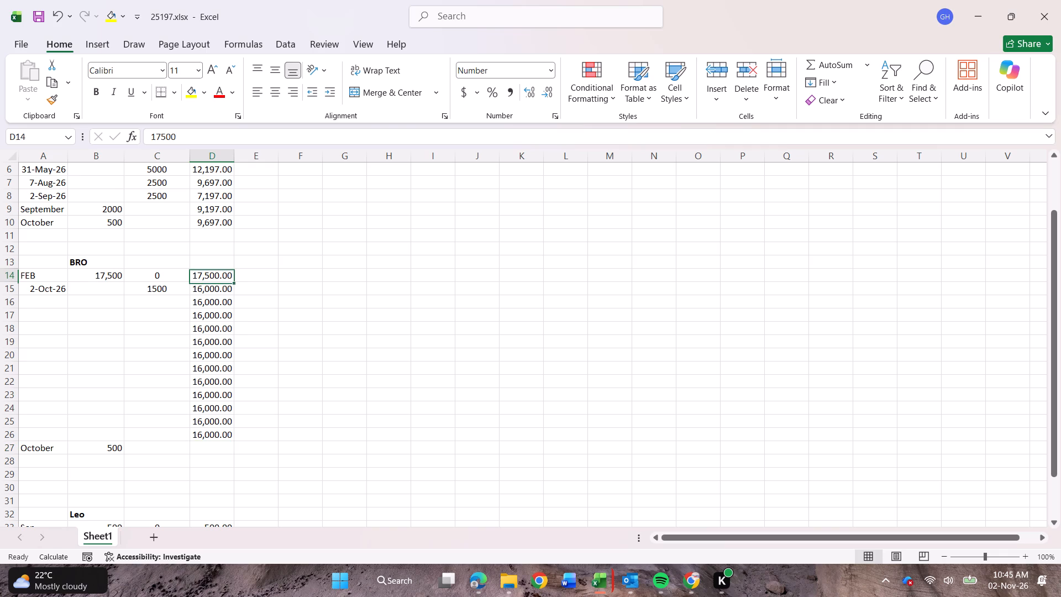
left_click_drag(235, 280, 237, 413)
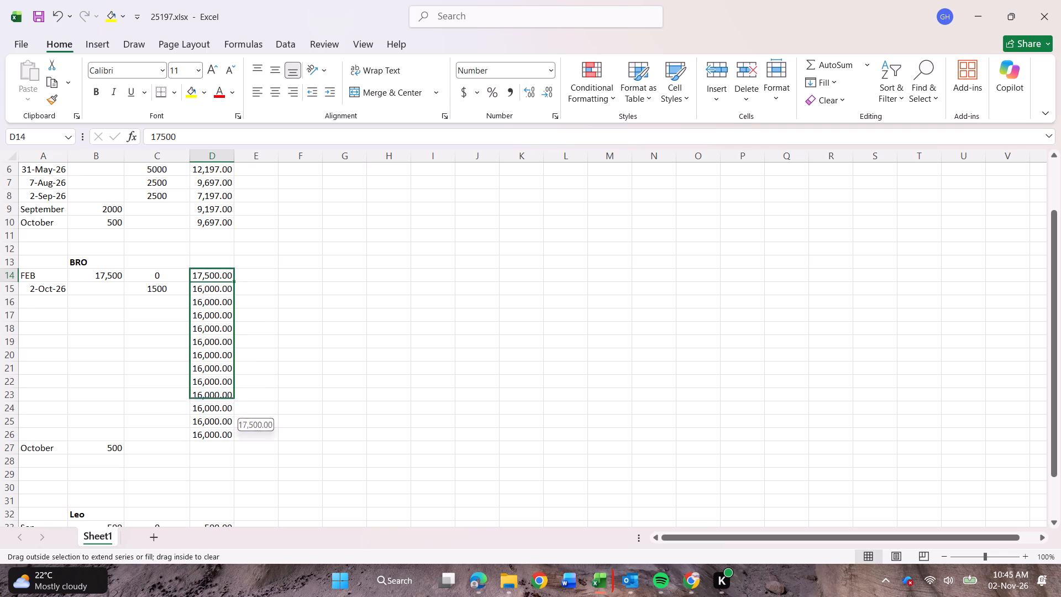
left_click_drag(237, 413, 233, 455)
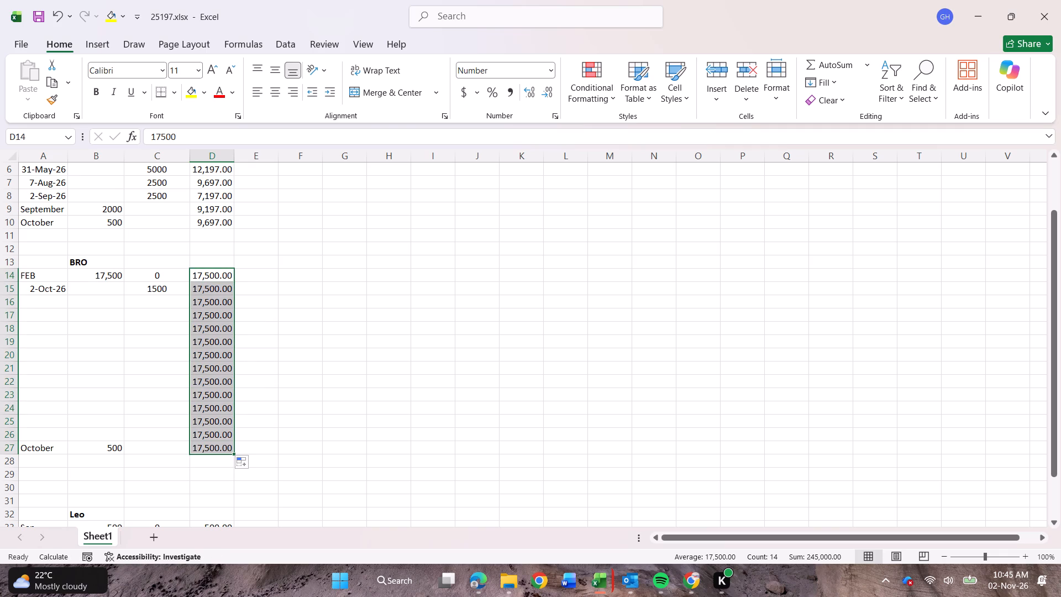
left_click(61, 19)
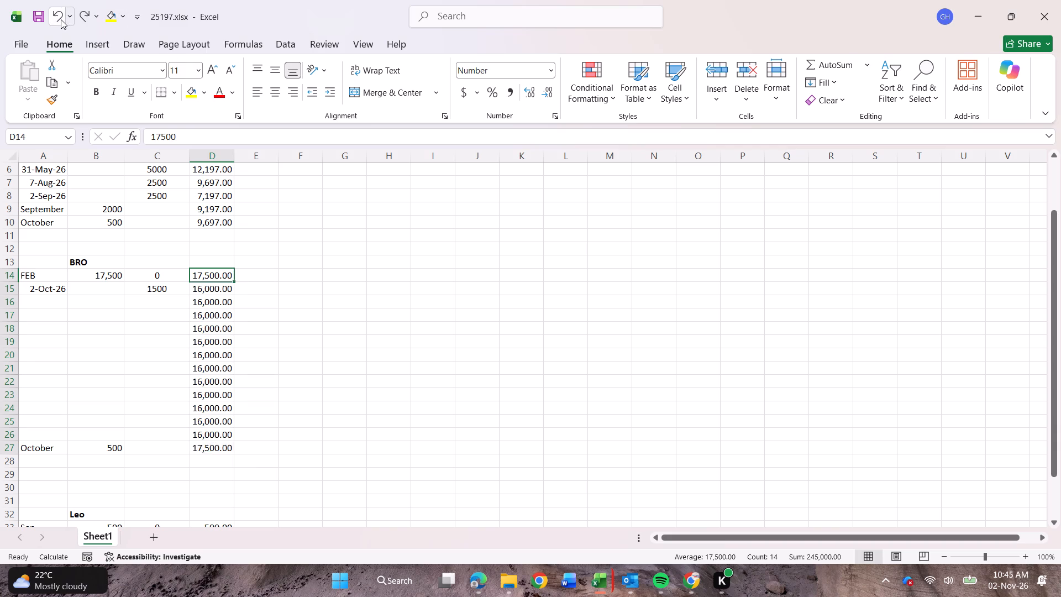
Calculate the BRO section's October balance in D27 by adding the amount in B27 to the preceding balance in D26.
left_click(209, 283)
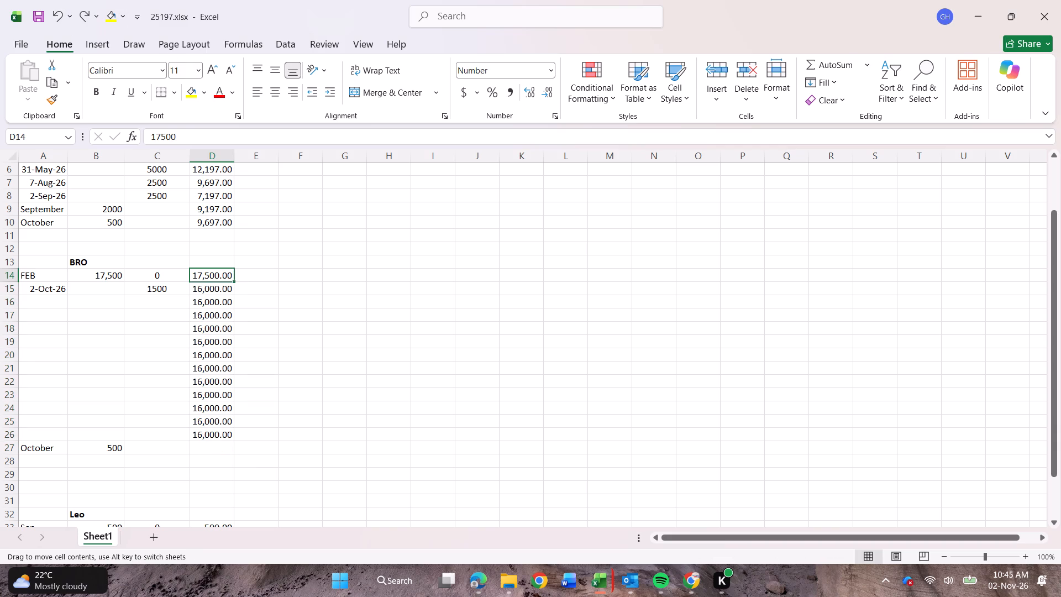
left_click(211, 290)
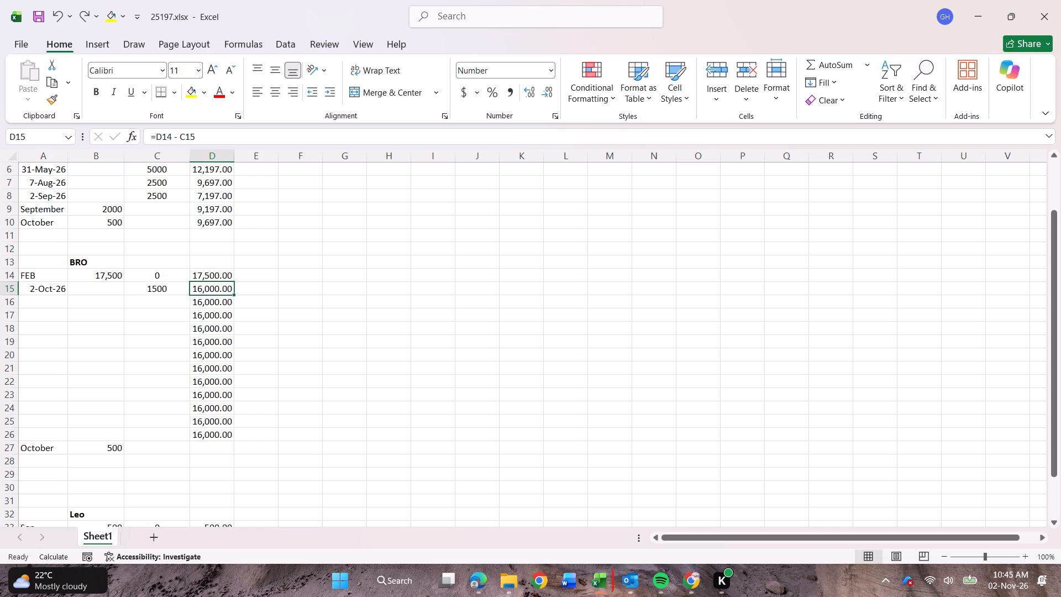
left_click(203, 445)
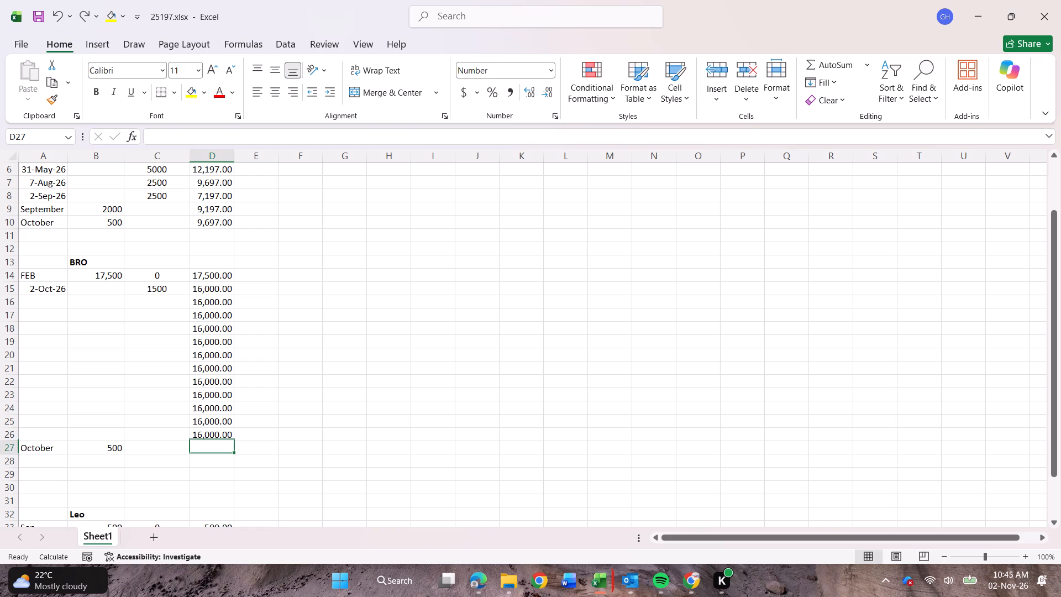
key("equal")
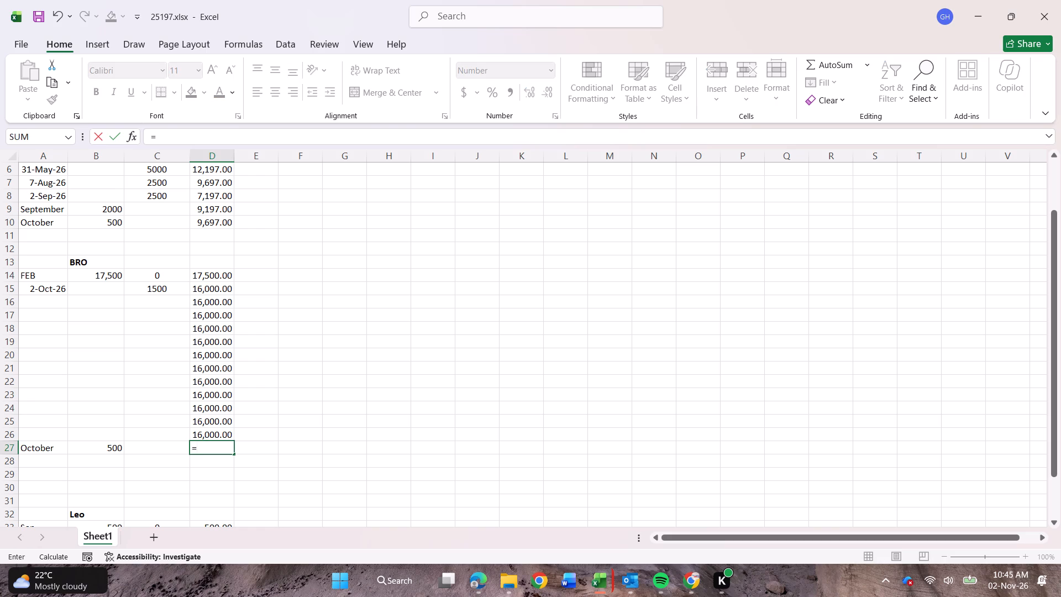
left_click(107, 446)
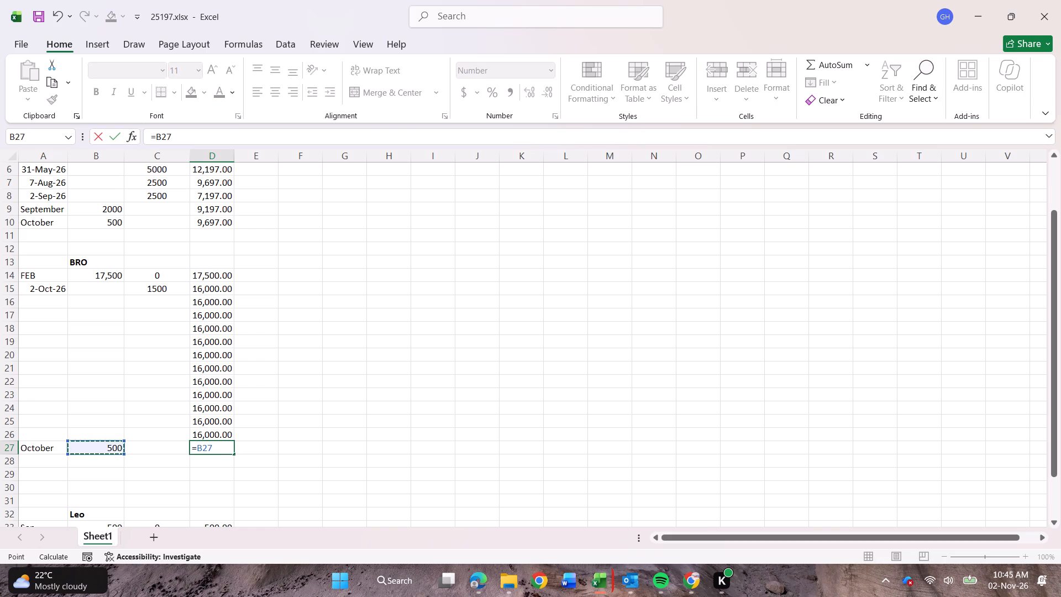
key("shift+plus")
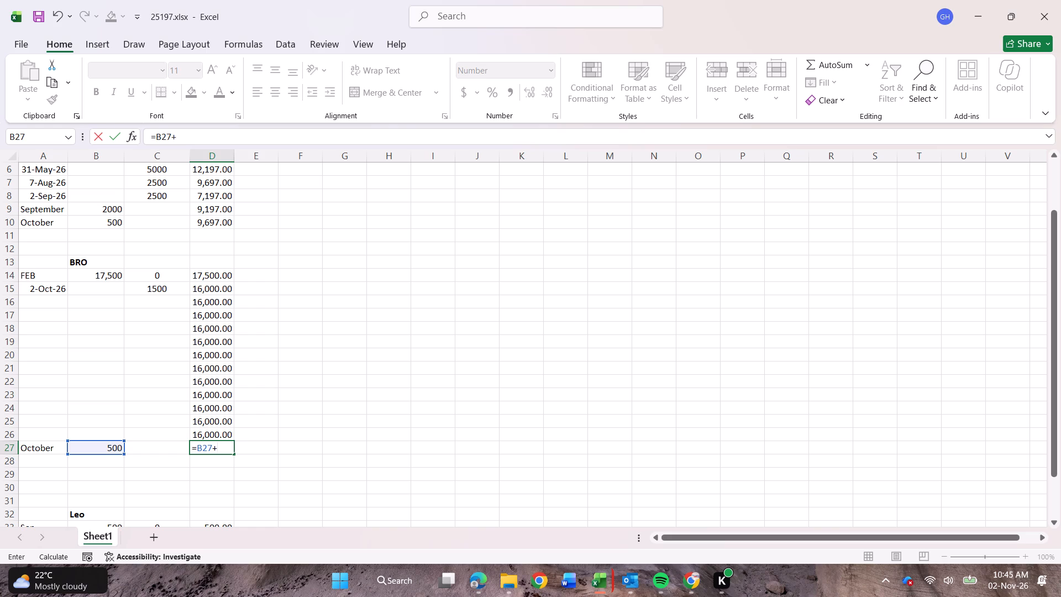
left_click(204, 436)
key("Return")
left_click(447, 429)
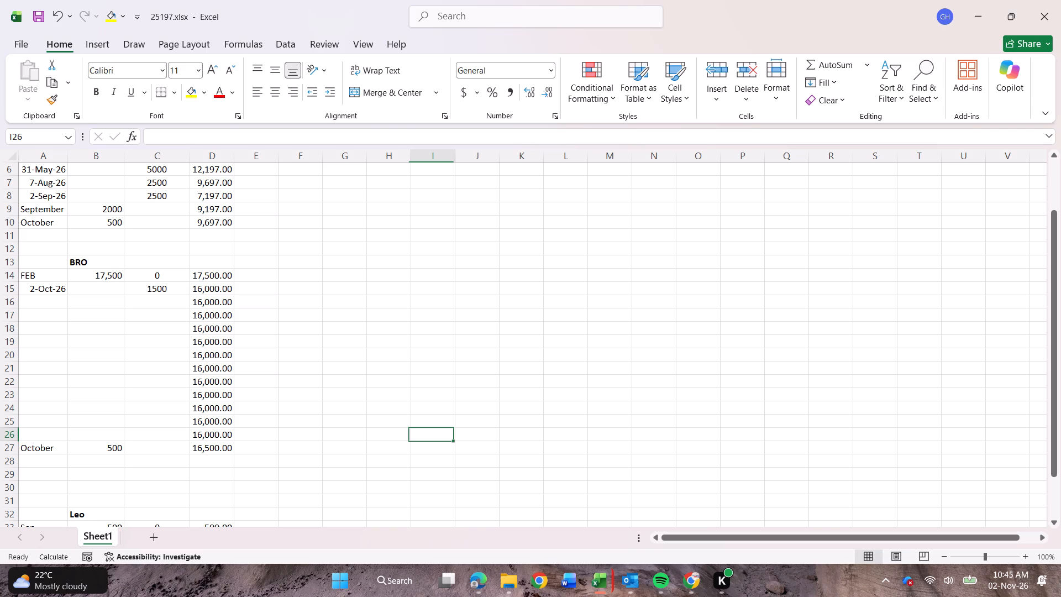
Switch to File Explorer and open November_2026_Budget_Automated.xlsx from the RONN'S folder.
left_click(504, 578)
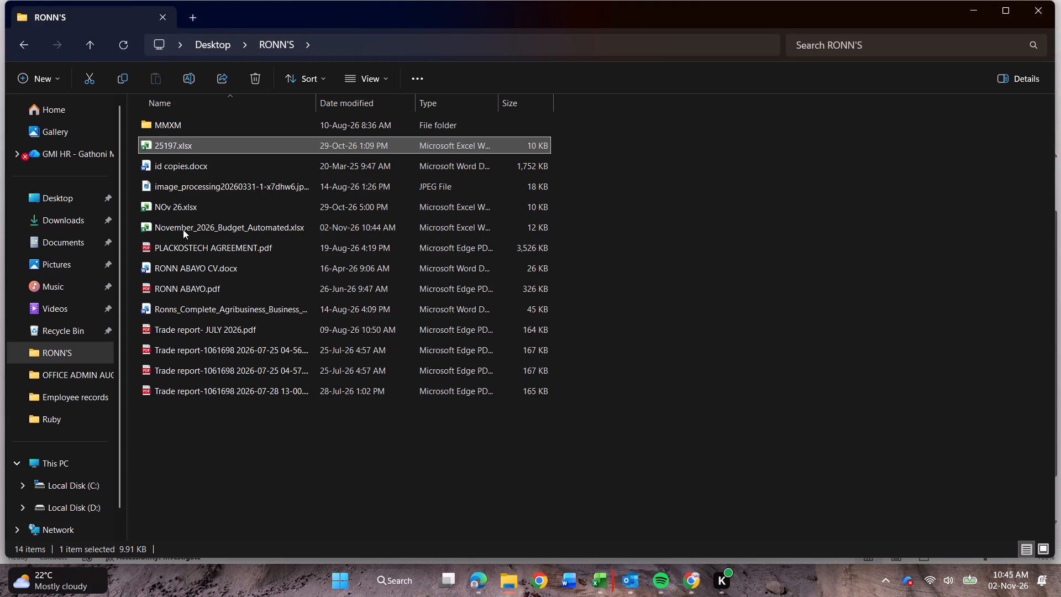
double_click(183, 229)
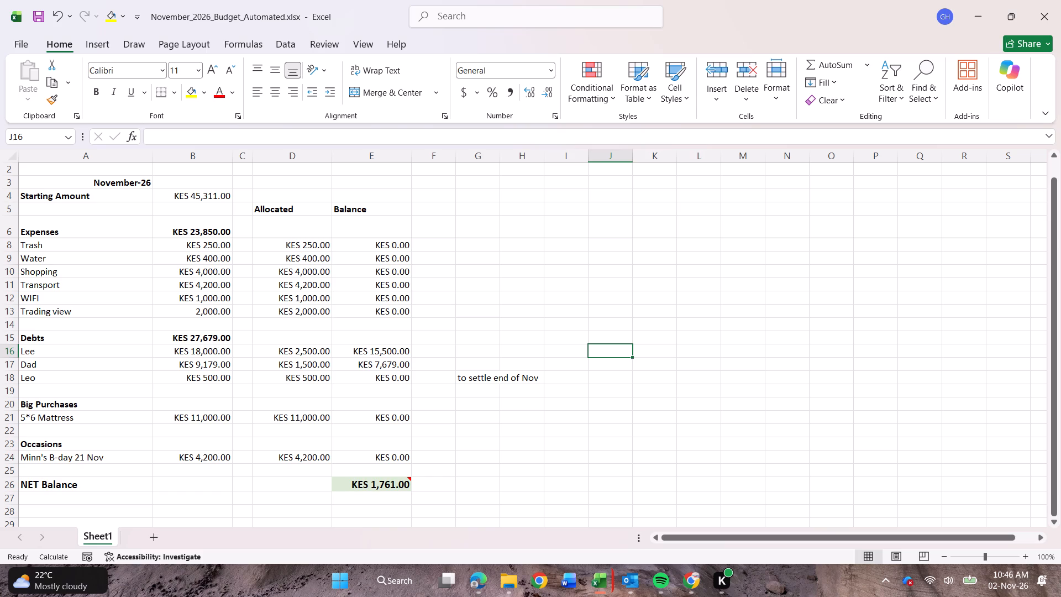
Set the allocated amount for the Lee debt in D16 to 2000.
double_click(307, 352)
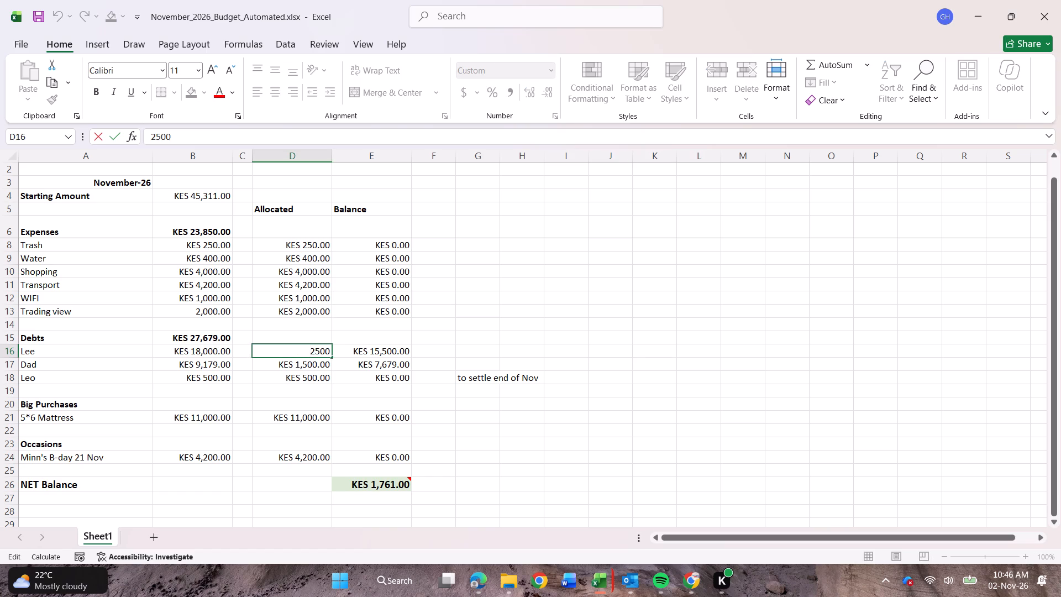
key("Right")
key("Delete")
key("0")
left_click(587, 302)
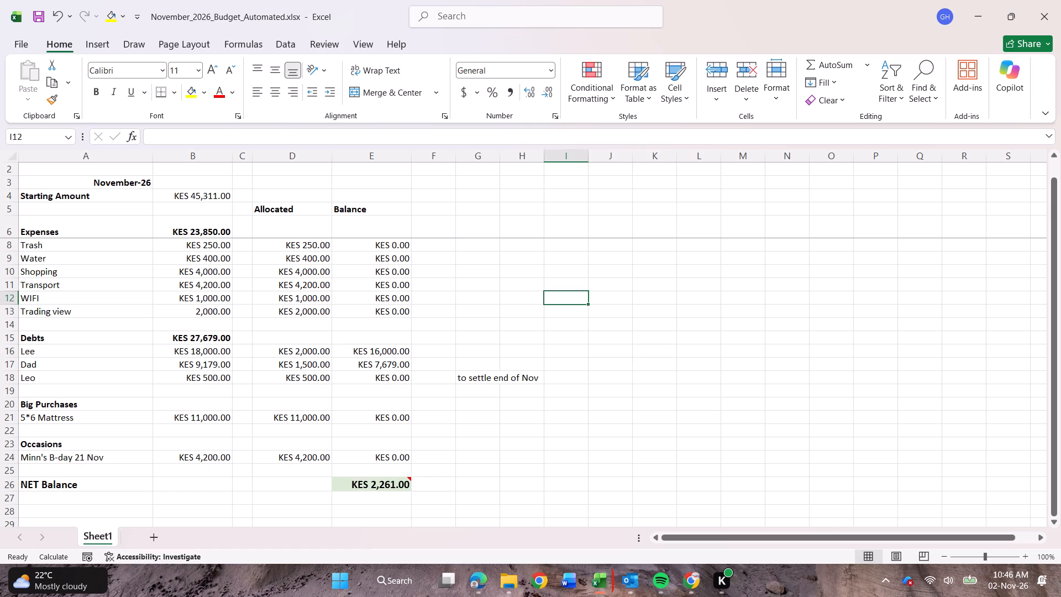
Set the allocated amount for the Dad debt in D17 to 2000.
double_click(300, 366)
key("Delete")
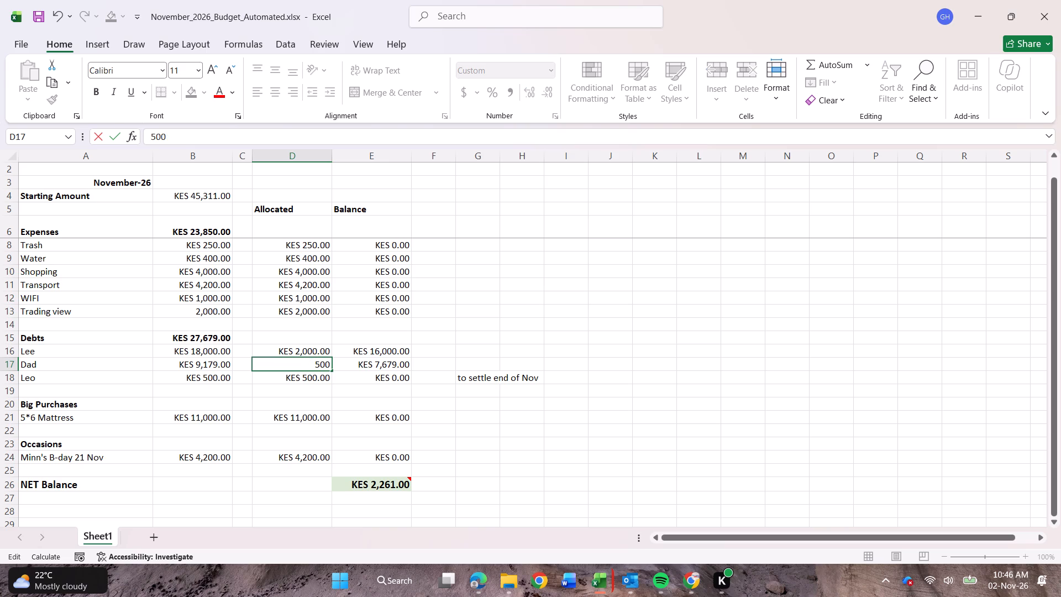
key("Delete")
key("2")
key("0")
left_click(565, 340)
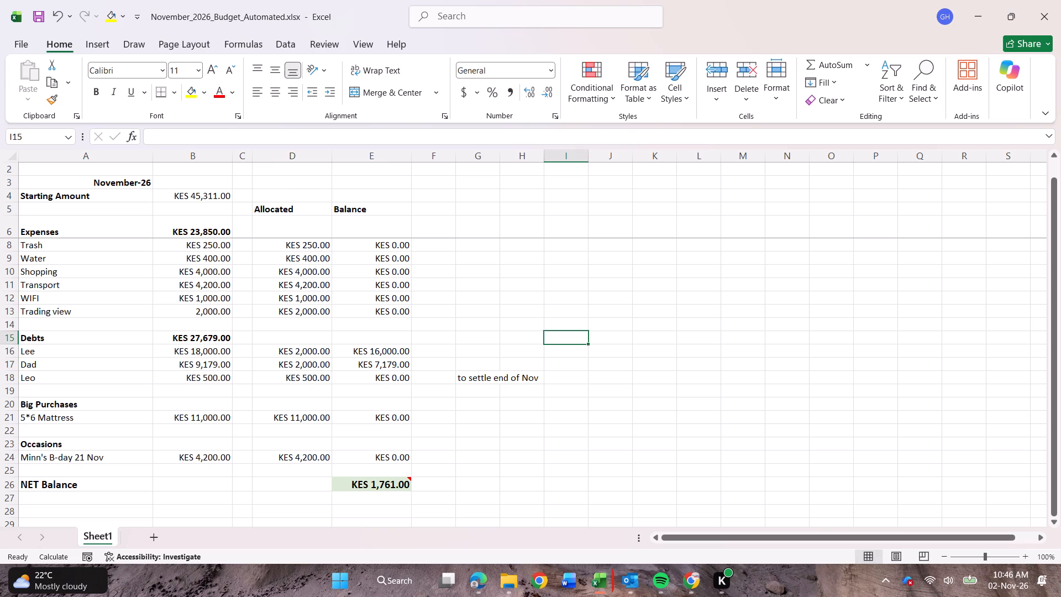
Examine the NET Balance cell E26, checking its comment and which cells its formula refers to.
left_click(406, 479)
left_click(410, 480)
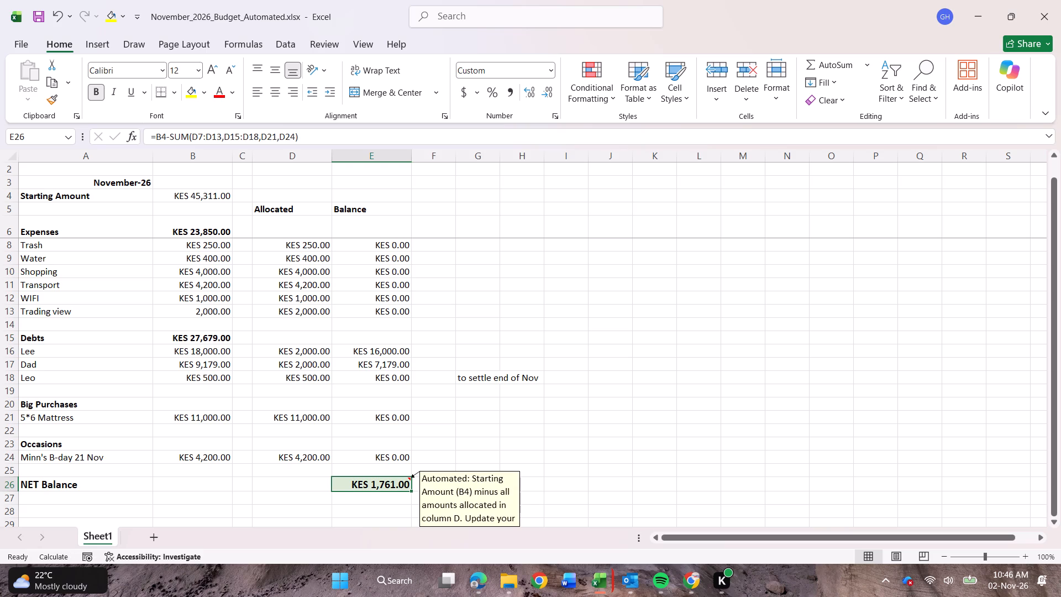
right_click(401, 481)
left_click(669, 333)
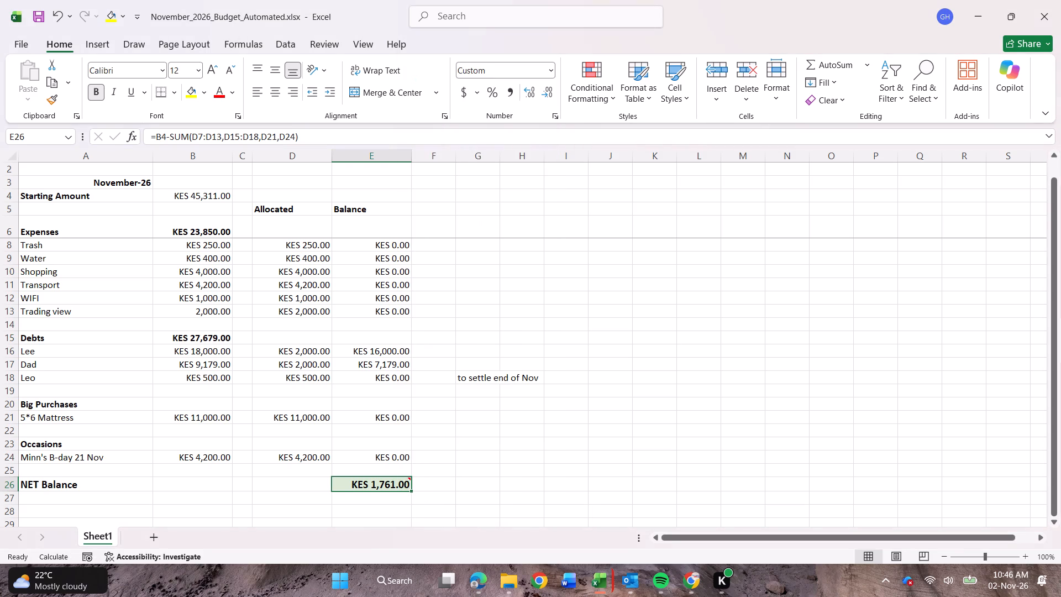
left_click(602, 420)
double_click(408, 480)
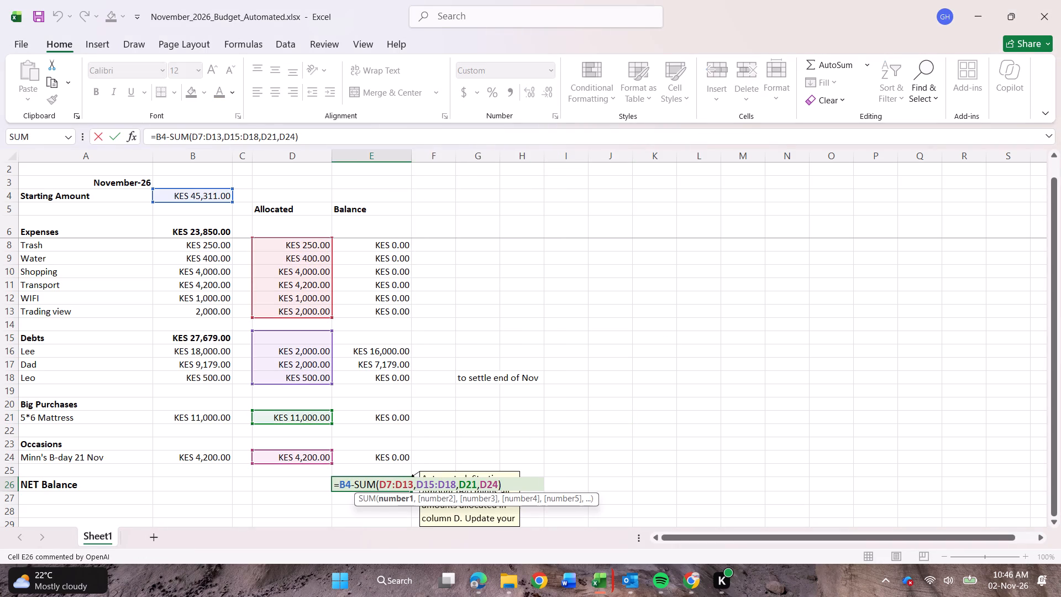
left_click(637, 447)
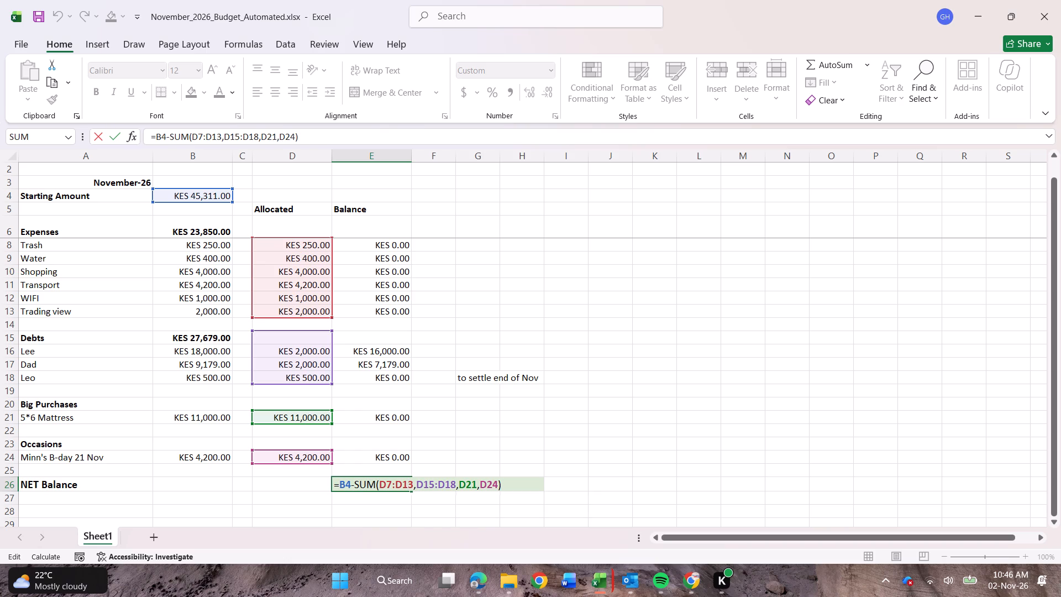
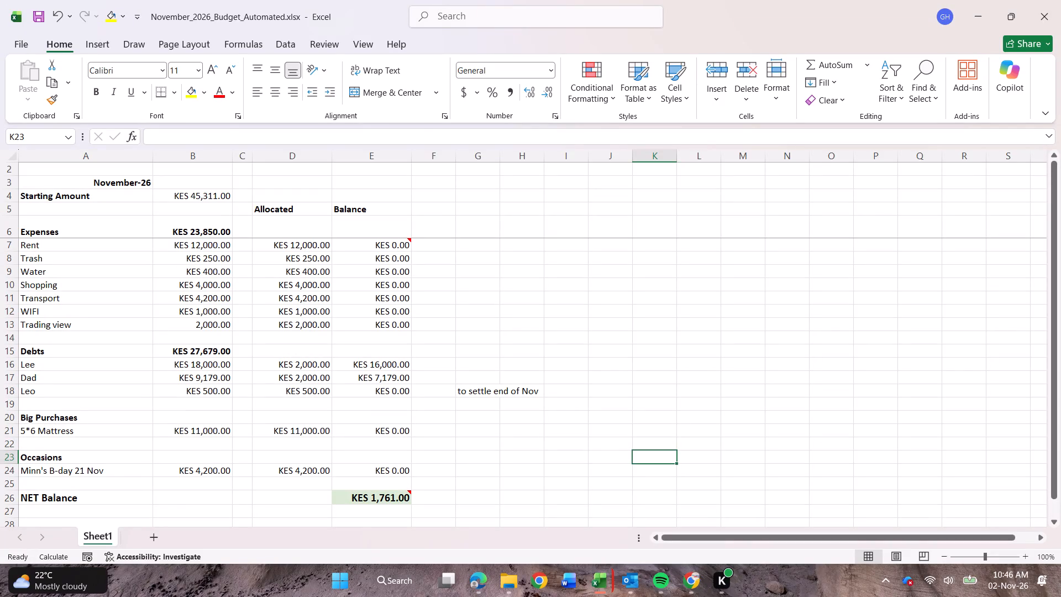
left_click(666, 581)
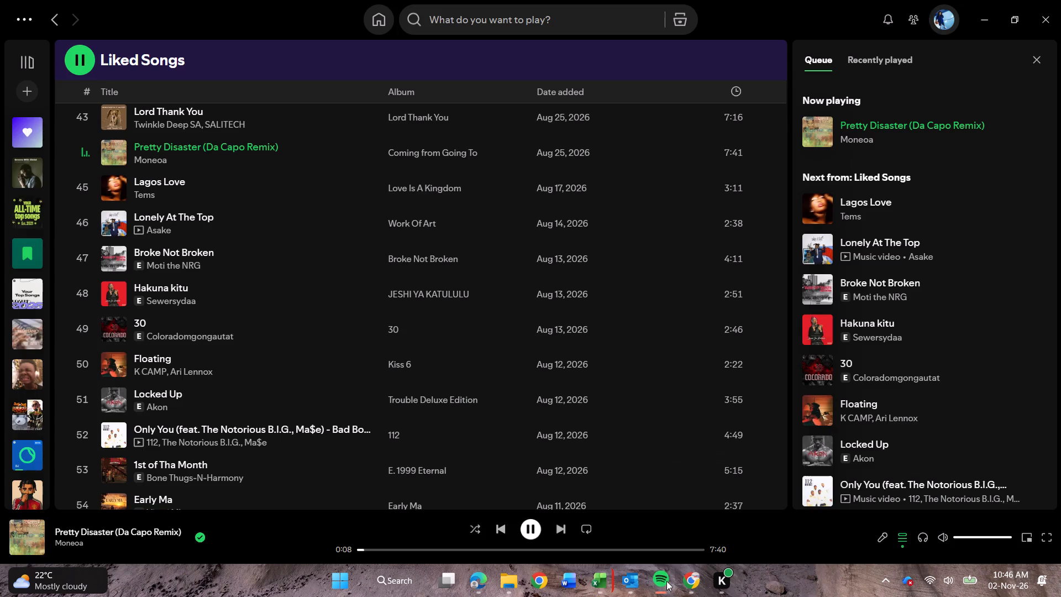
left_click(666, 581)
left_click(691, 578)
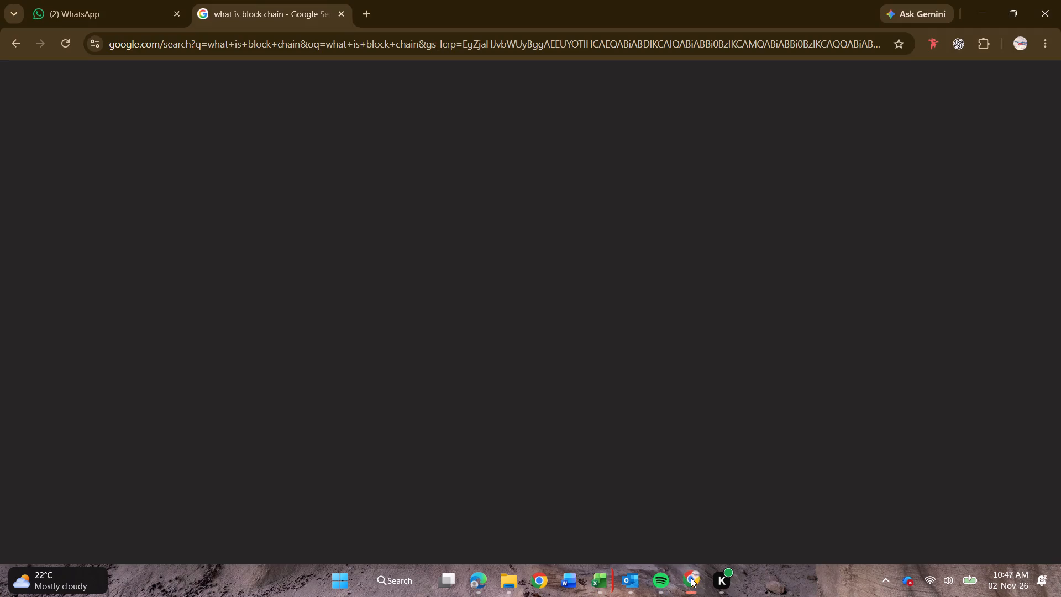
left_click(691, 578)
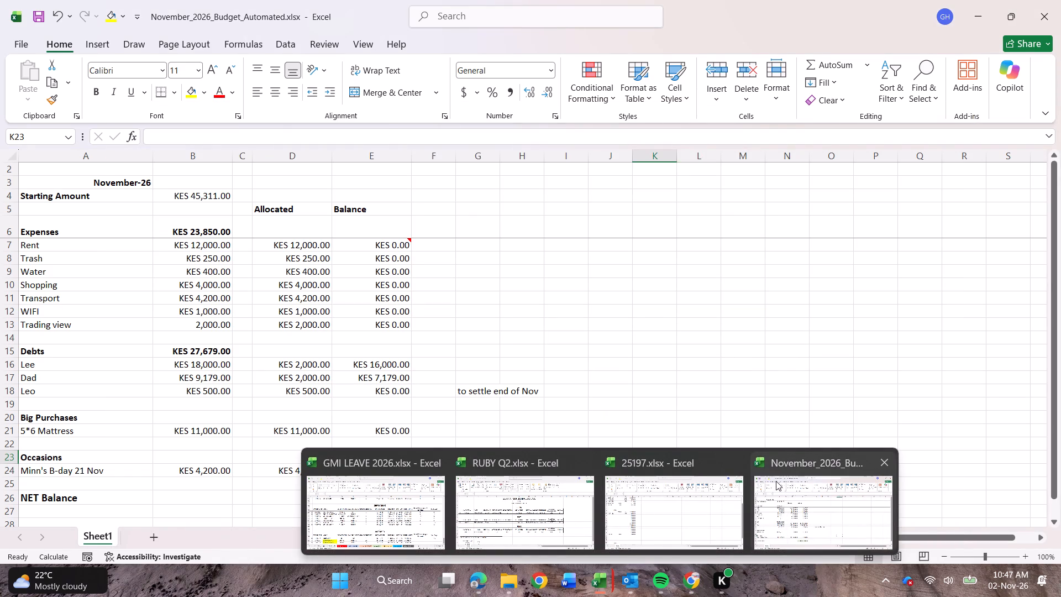
Switch to the 25197.xlsx workbook and review the entries of the first debt ledger and the BRO section.
left_click(663, 489)
left_click(595, 421)
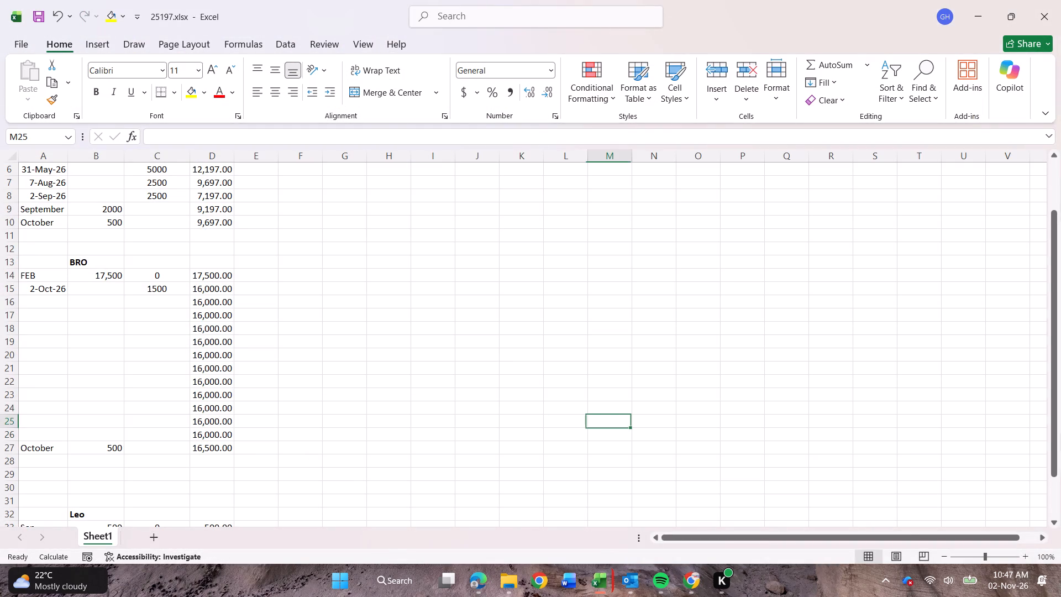
left_click_drag(1057, 431, 1049, 407)
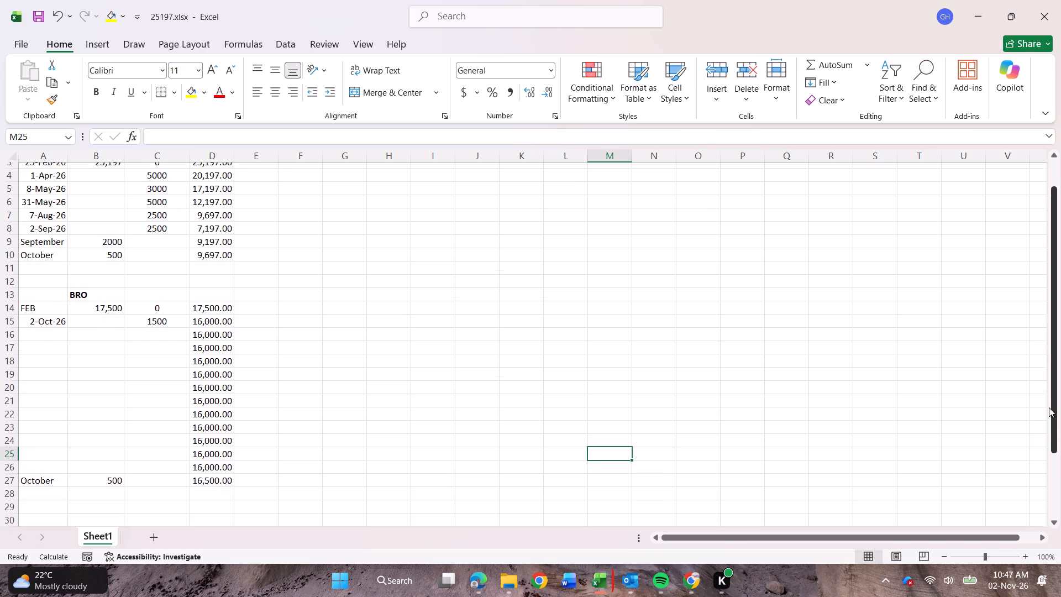
left_click_drag(1049, 407, 1045, 394)
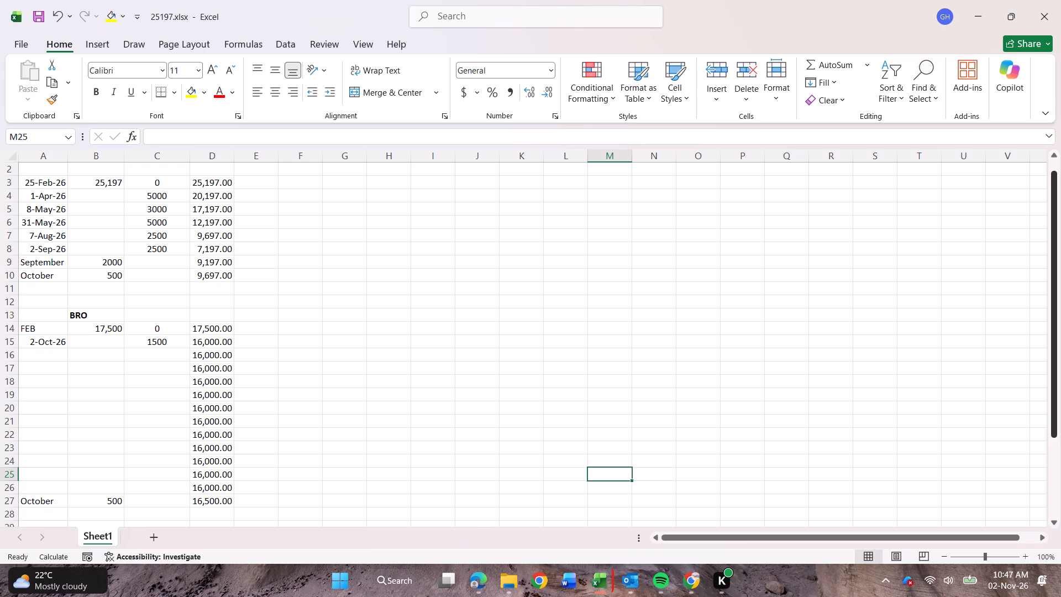
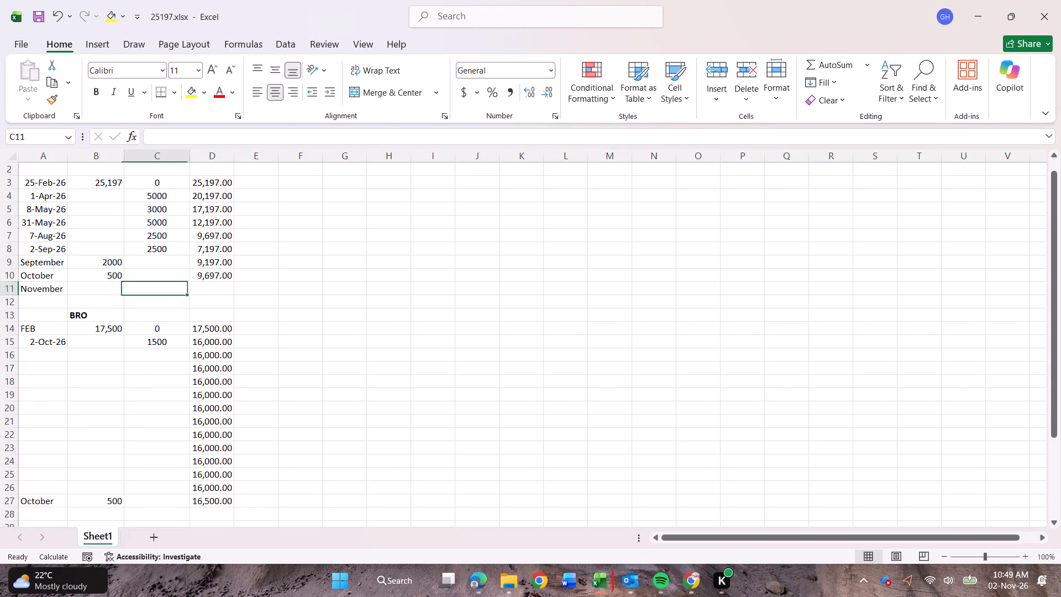
Enter 2000 as the November amount out in the first debt ledger, in C11.
type("2000")
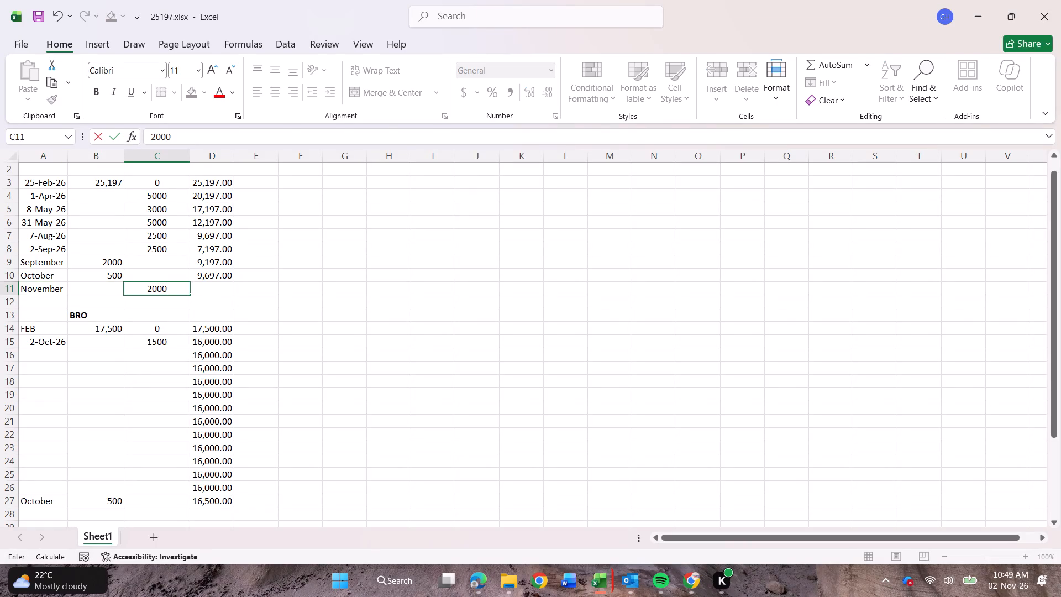
left_click(343, 289)
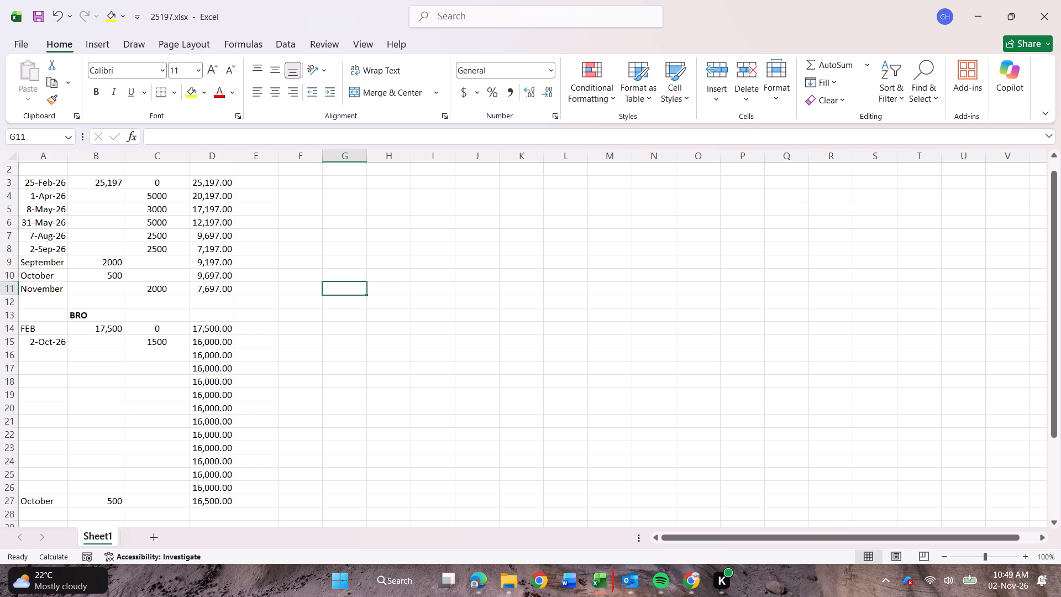
Add a November entry with an amount out of 2000 below October in the BRO section, in row 28.
left_click_drag(1058, 322, 1057, 322)
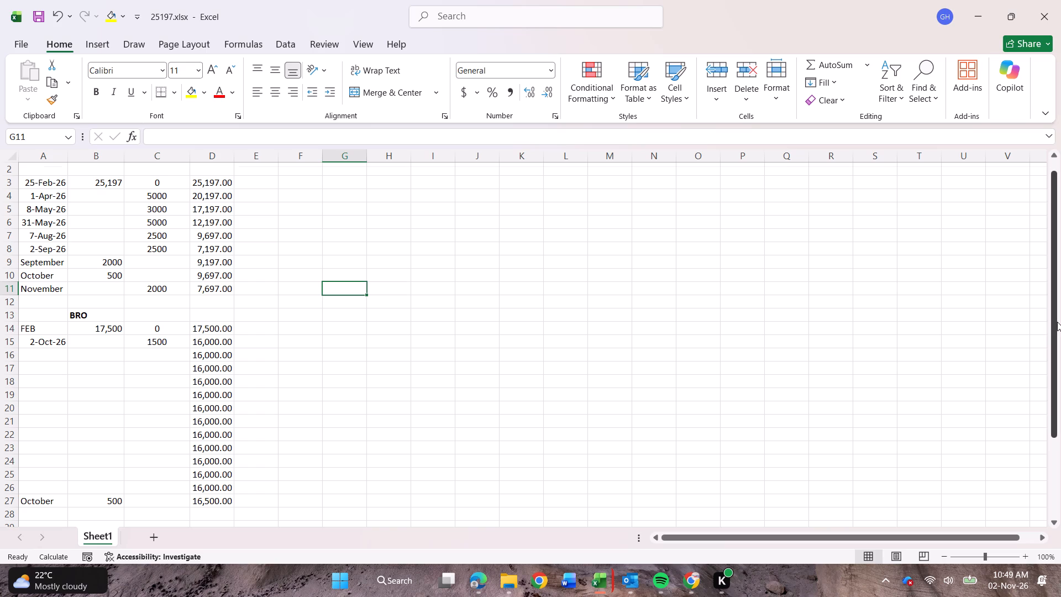
left_click_drag(1057, 322, 1053, 310)
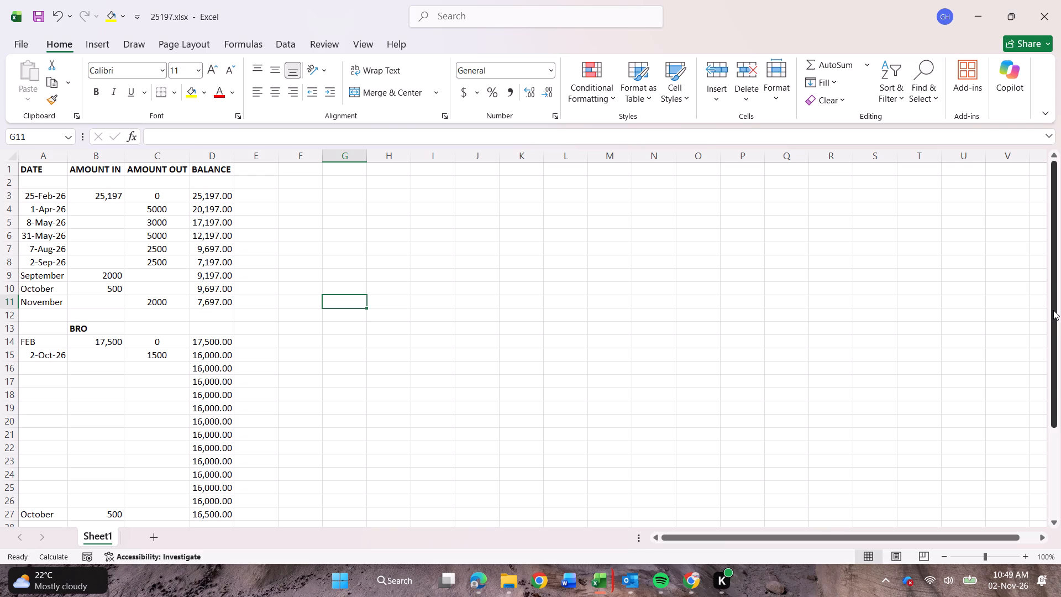
left_click_drag(1053, 310, 1060, 343)
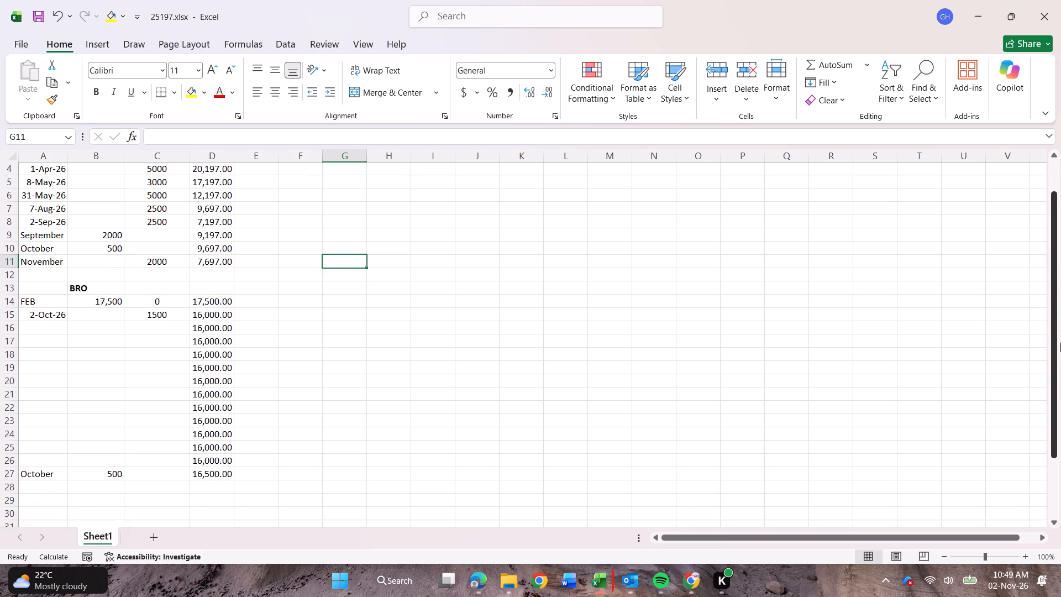
left_click_drag(1060, 343, 1060, 365)
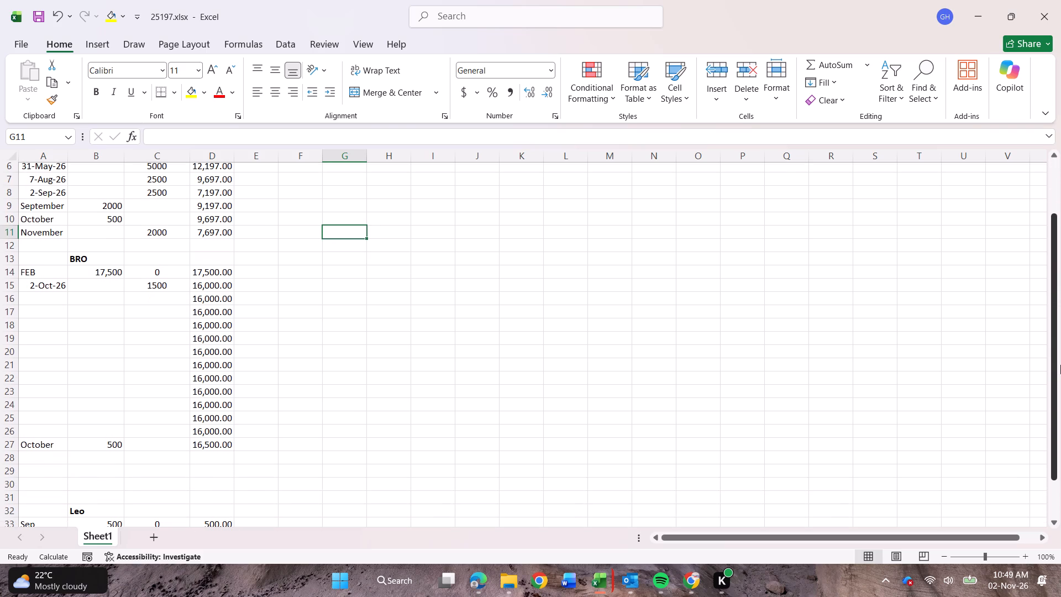
left_click_drag(1060, 365, 1059, 299)
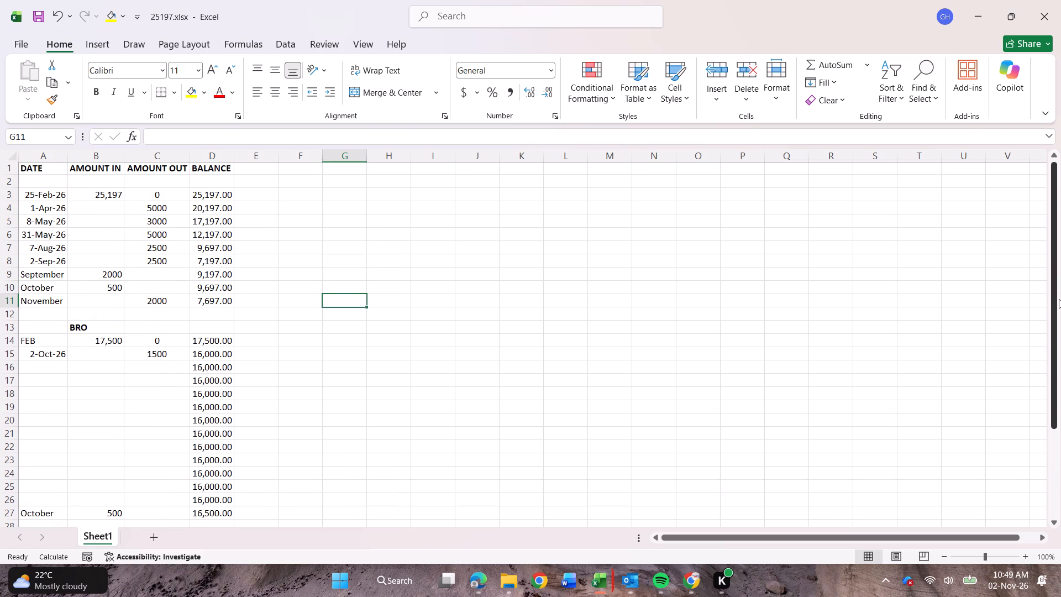
left_click_drag(1059, 299, 1057, 338)
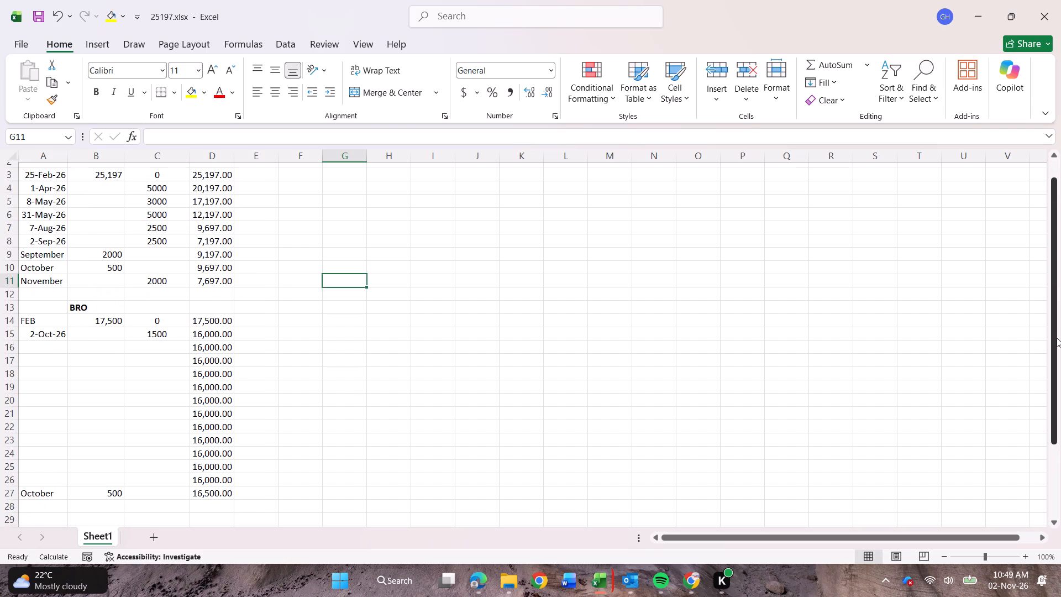
left_click_drag(1057, 338, 1058, 391)
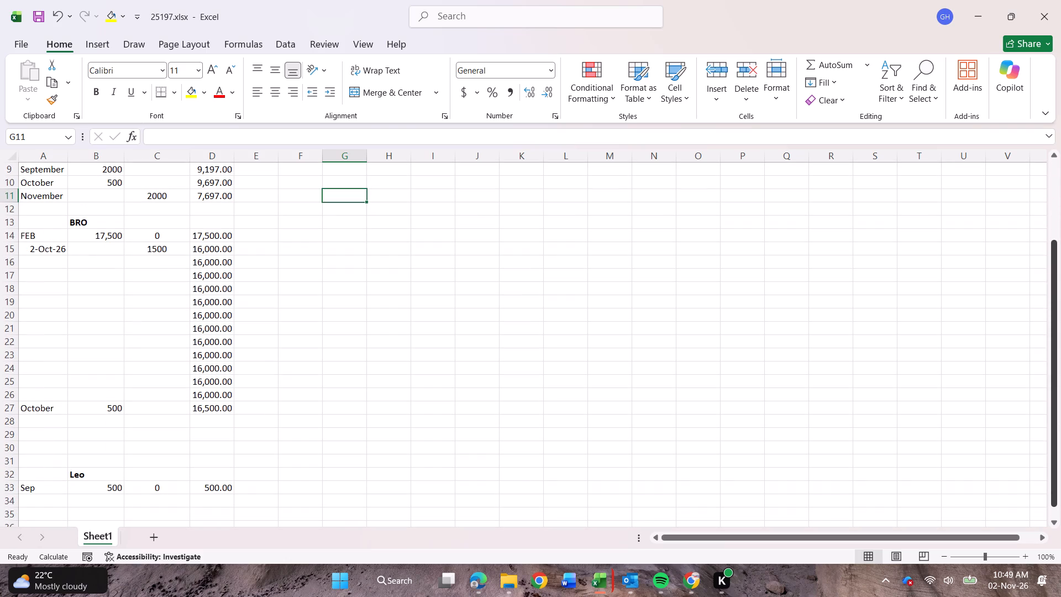
left_click(49, 413)
left_click(49, 421)
double_click(51, 422)
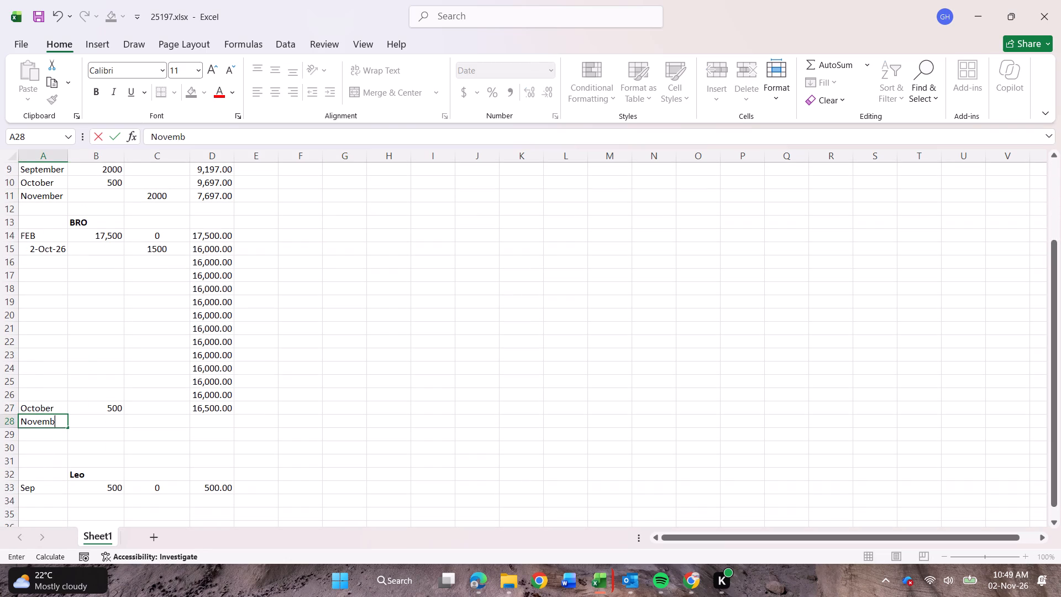
key("Tab")
key("Tab")
type("2000")
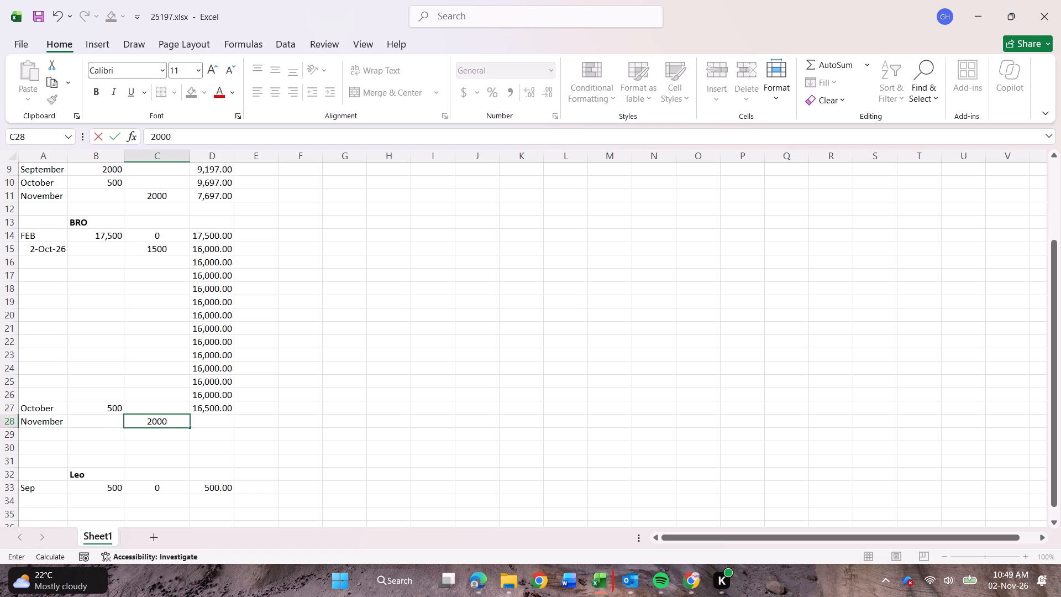
left_click(538, 387)
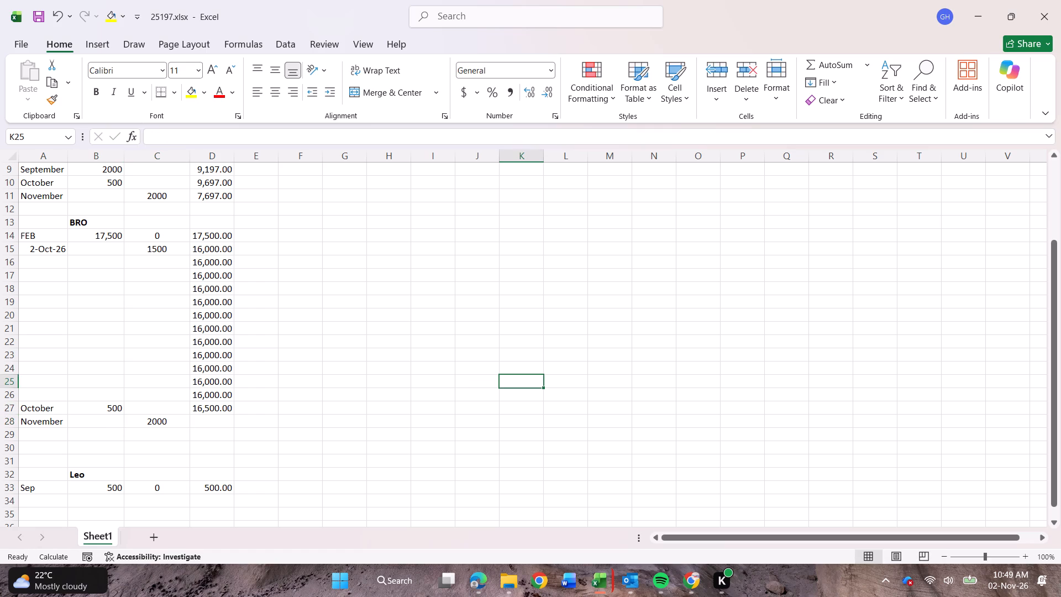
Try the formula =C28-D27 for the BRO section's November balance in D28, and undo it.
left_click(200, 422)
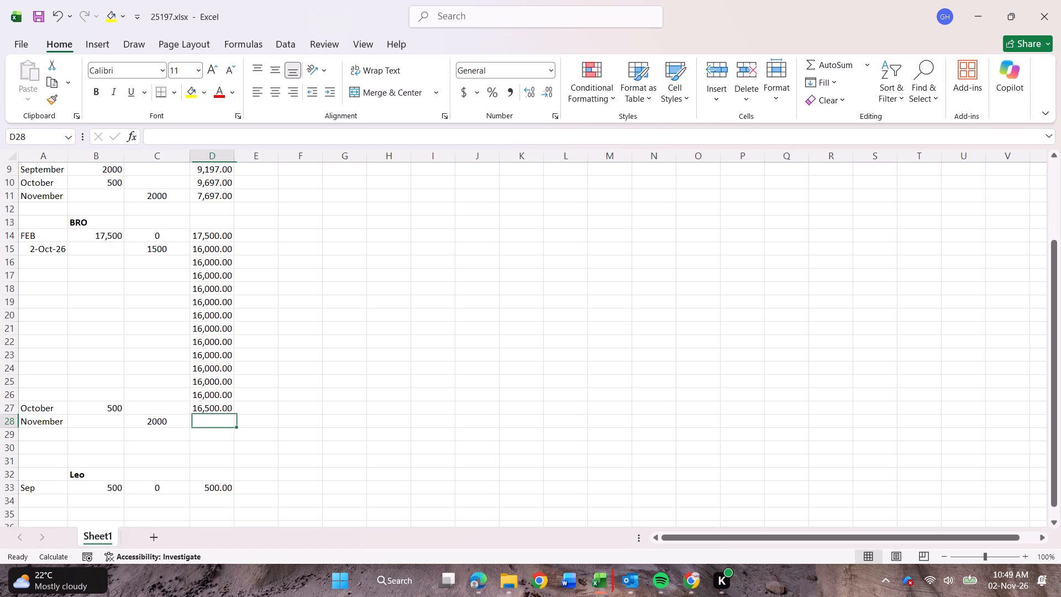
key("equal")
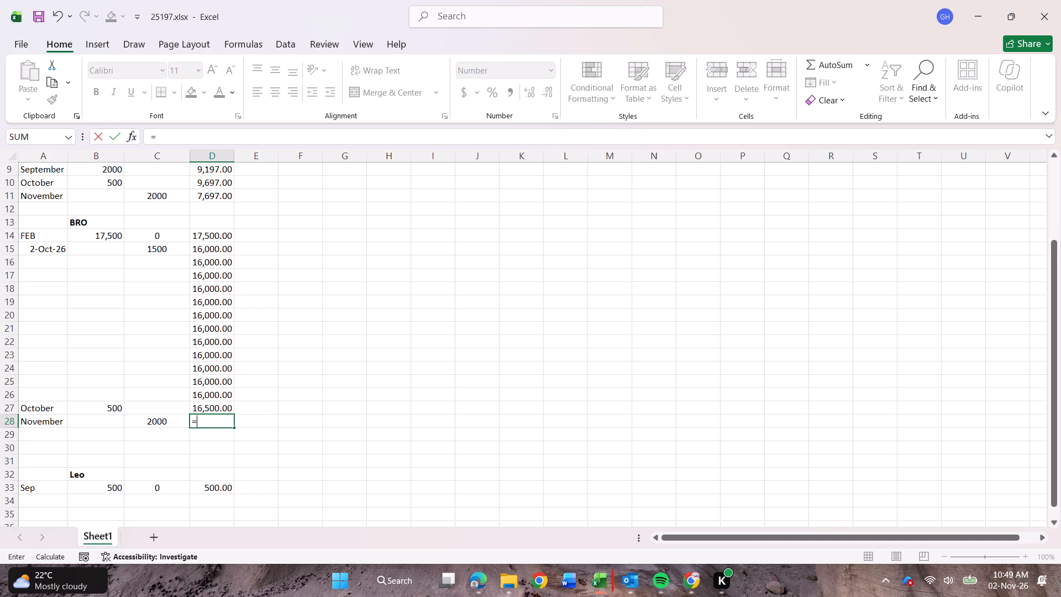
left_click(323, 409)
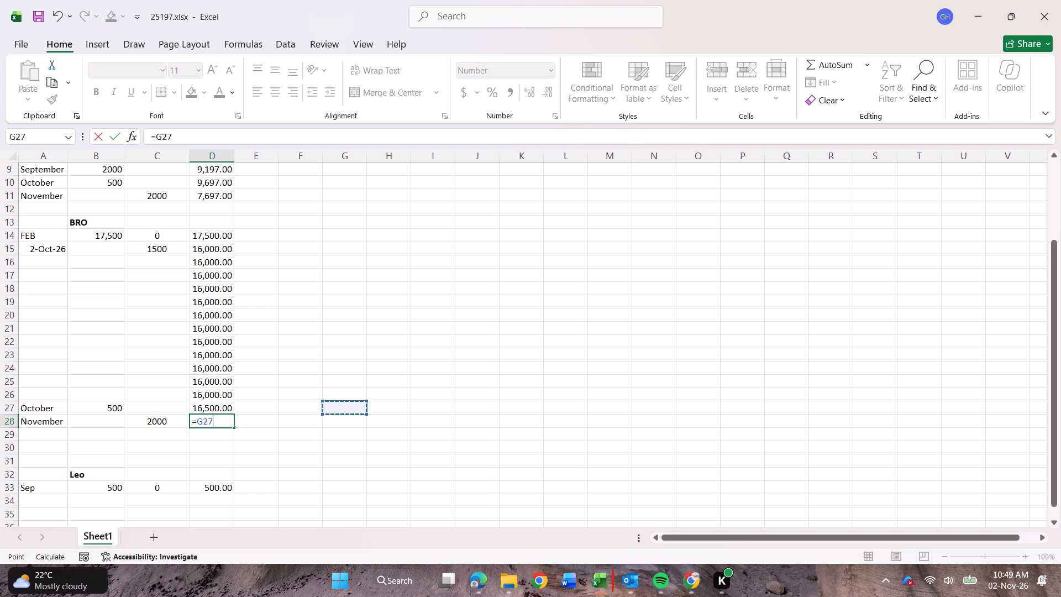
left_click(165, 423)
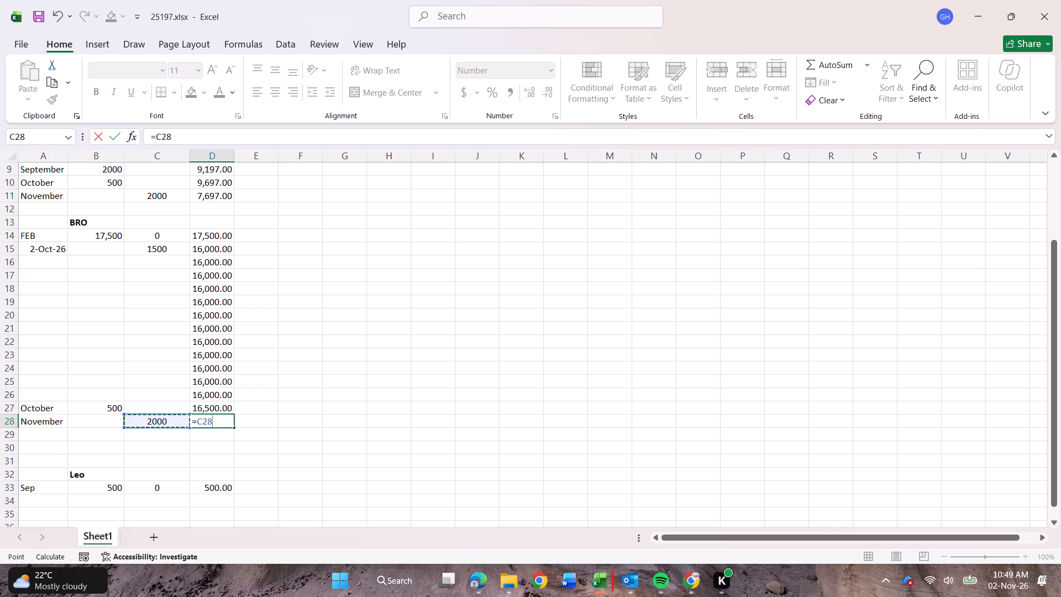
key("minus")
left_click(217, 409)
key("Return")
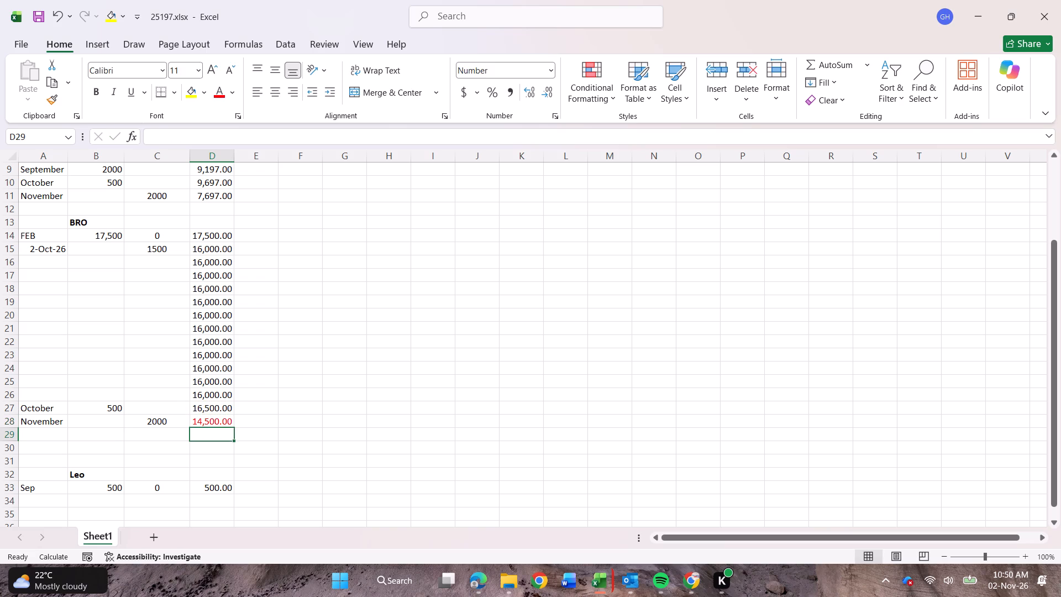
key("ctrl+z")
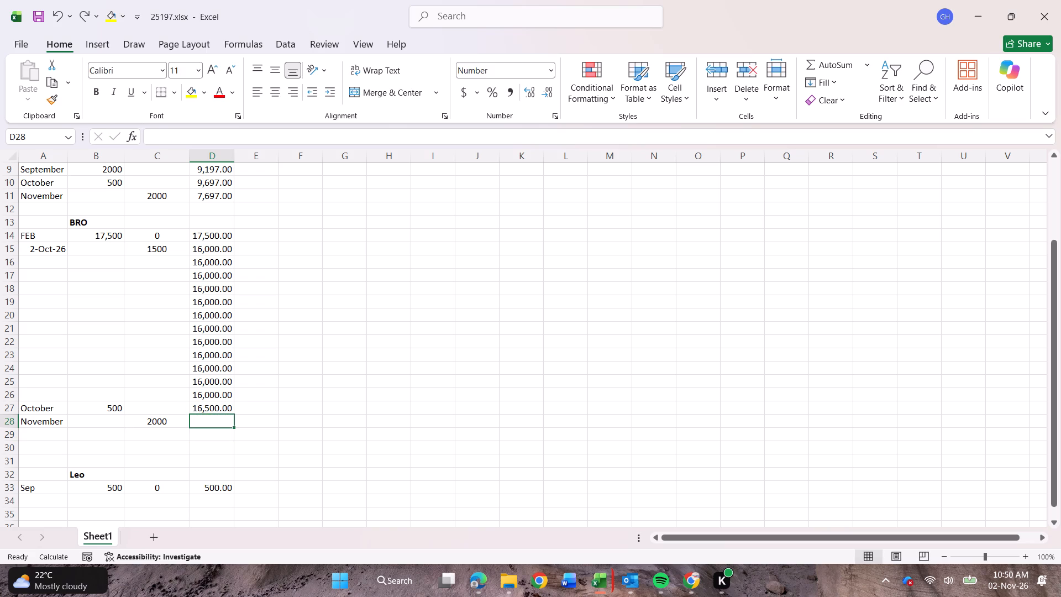
Calculate the BRO section's November balance in D28 as October's balance minus November's amount out, using =D27-C28.
key("equal")
left_click(216, 410)
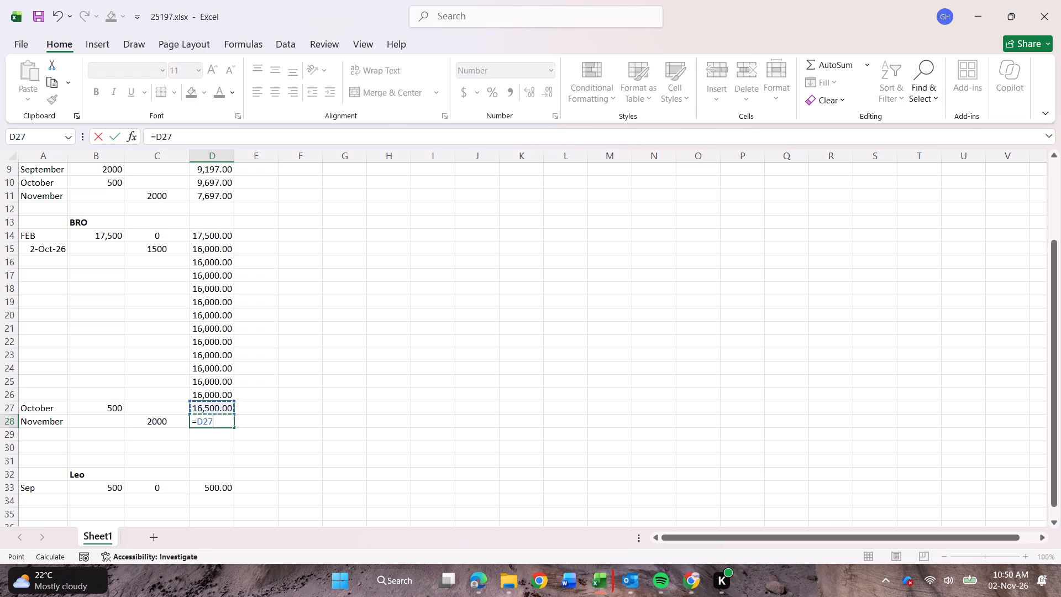
key("minus")
left_click(174, 427)
key("Return")
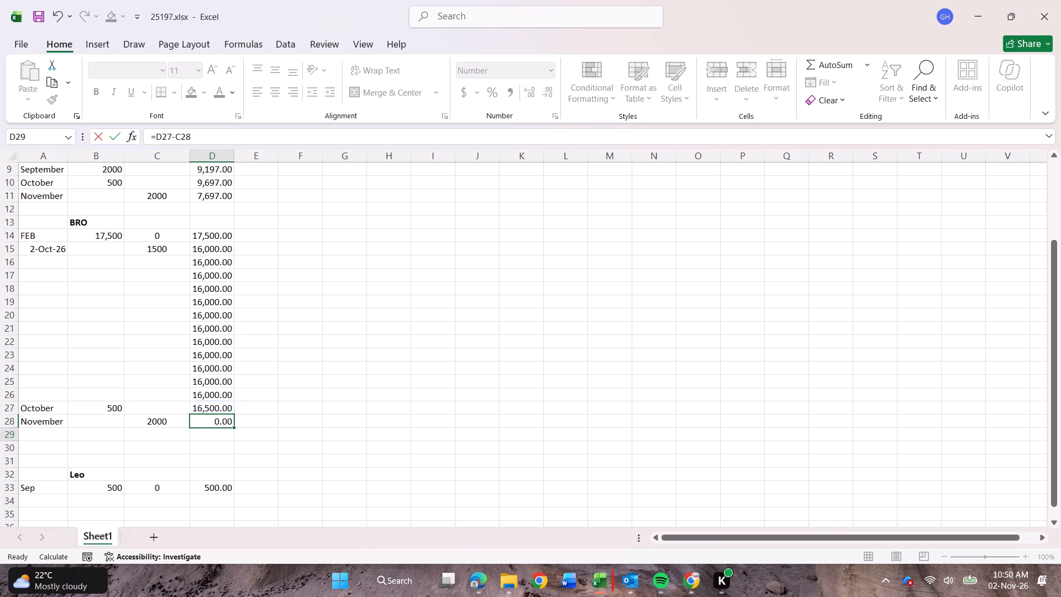
left_click(310, 411)
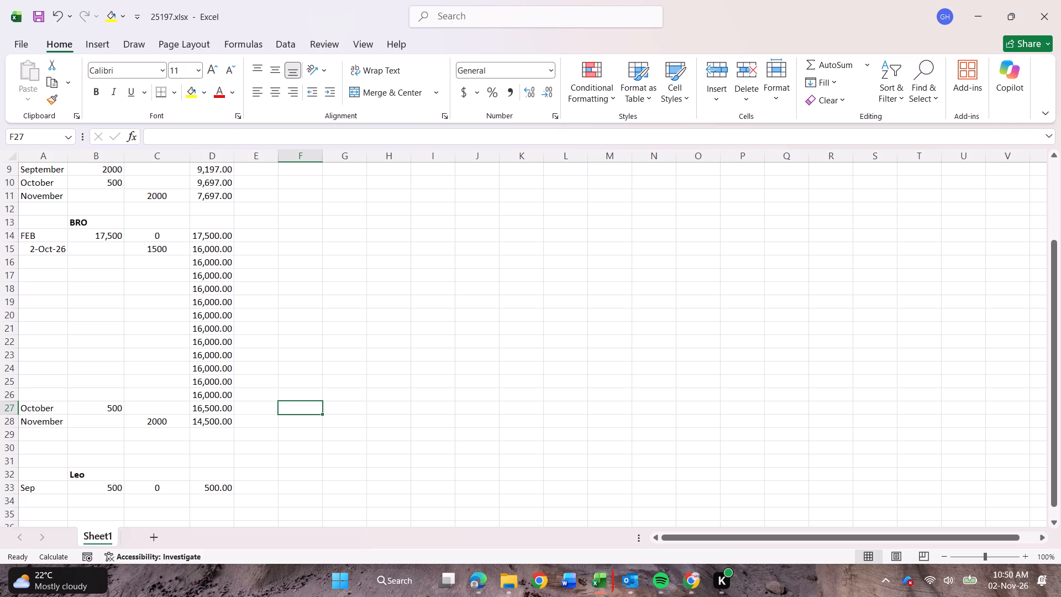
left_click(451, 323)
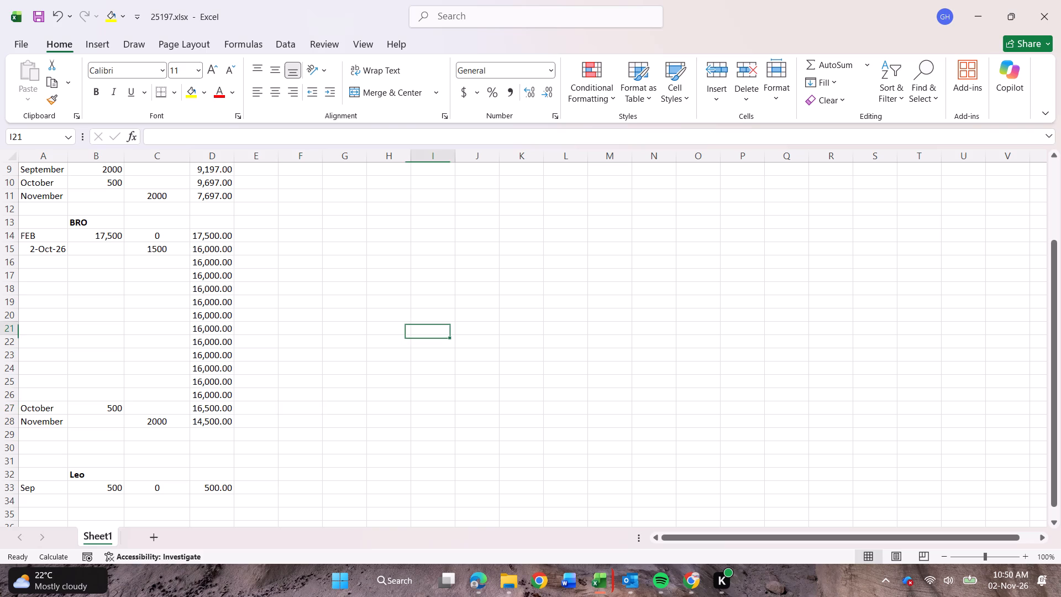
Save the 25197 workbook and return to the November_2026_Budget_Automated workbook.
left_click(37, 22)
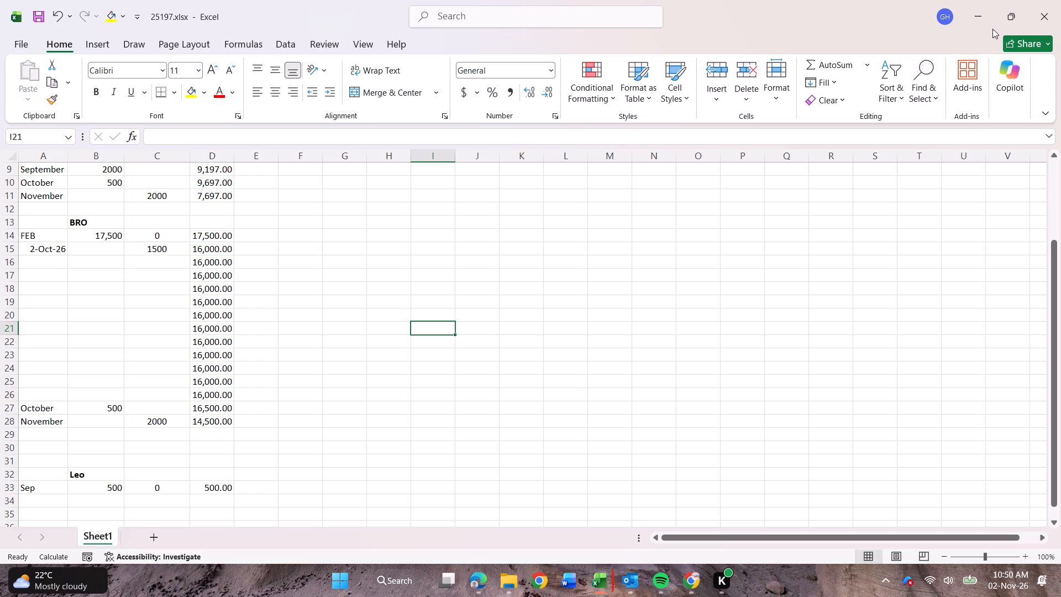
left_click(983, 19)
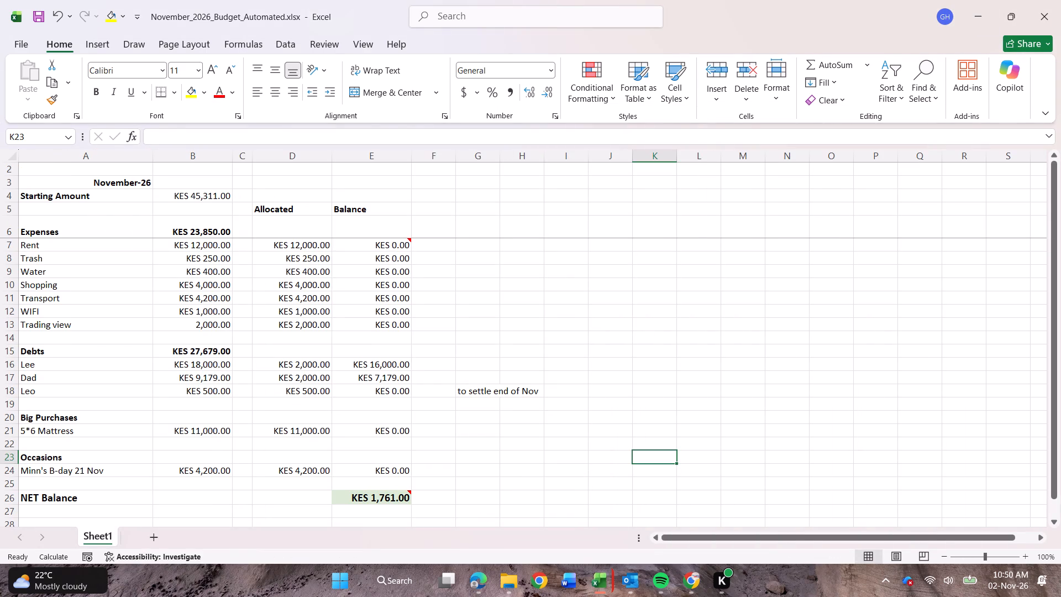
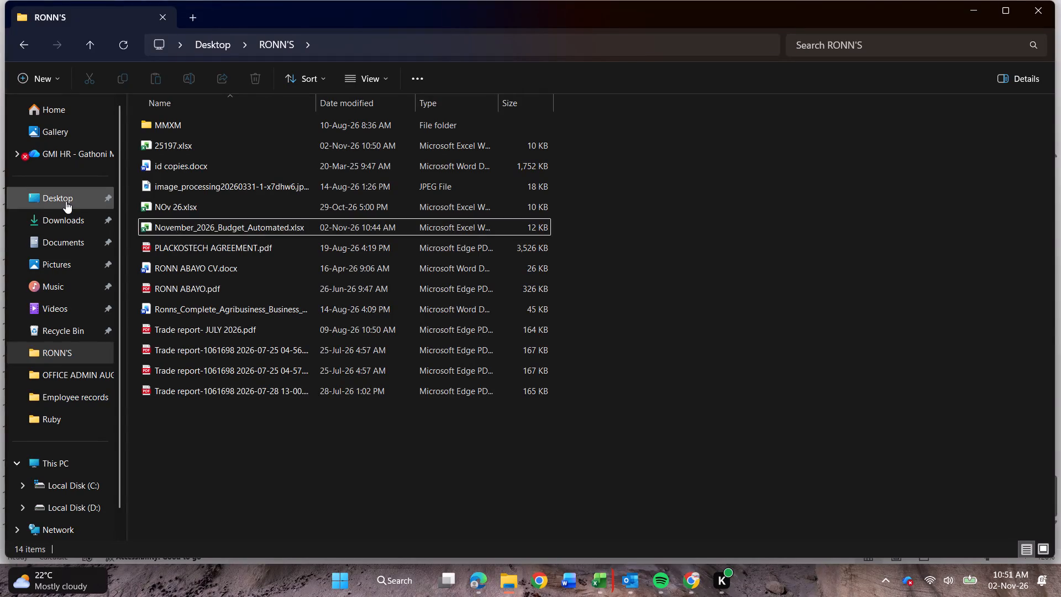
Switch to Microsoft Edge and go back up to the Leave balance reports folder in OneDrive.
left_click(477, 575)
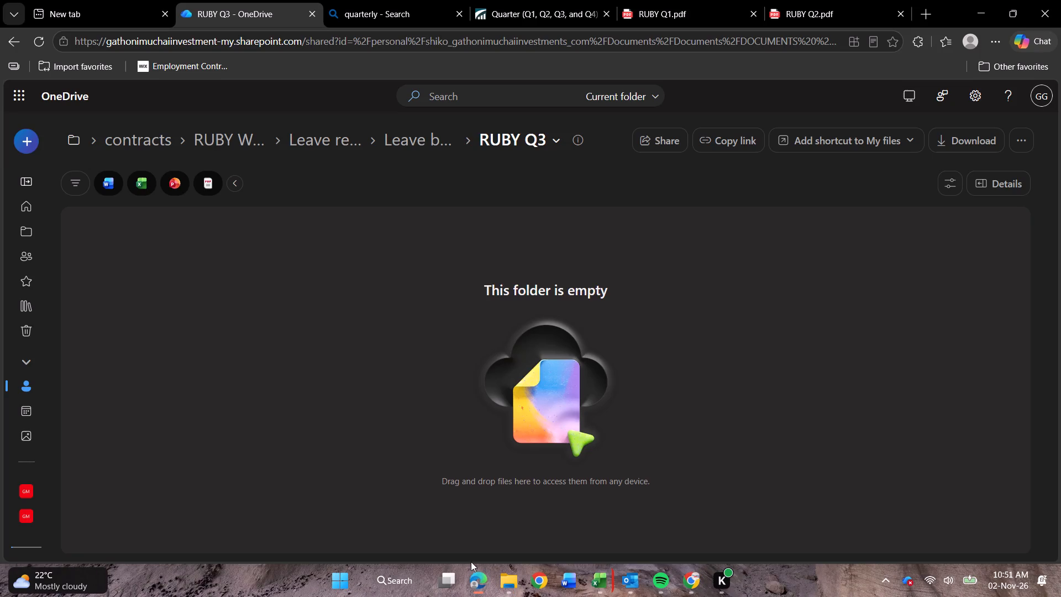
left_click(415, 151)
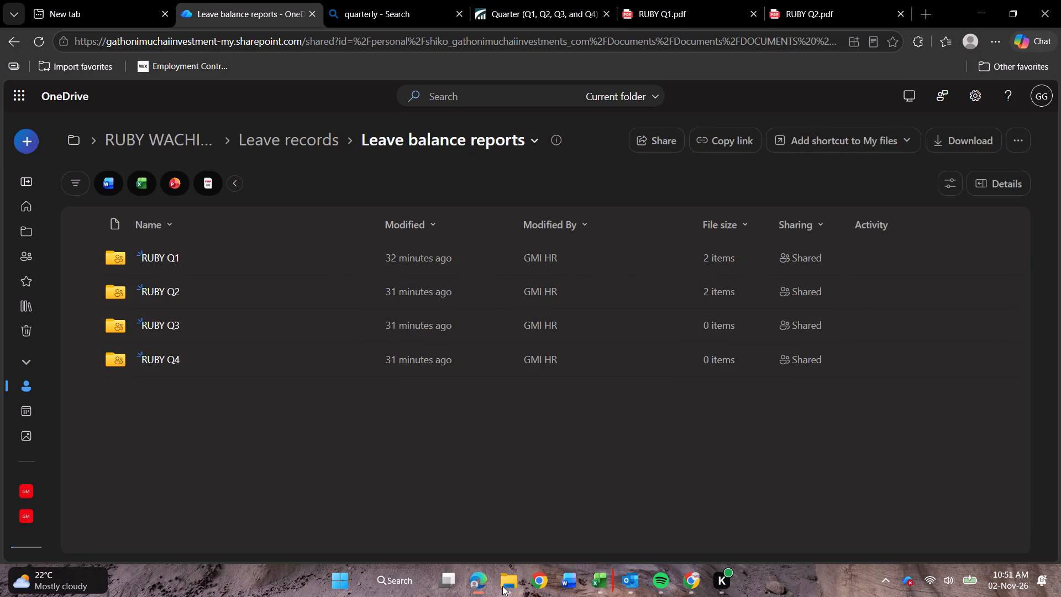
Examine the January to March leave records and the March 2026 leave balances in RUBY Q1.pdf at page width.
left_click(653, 0)
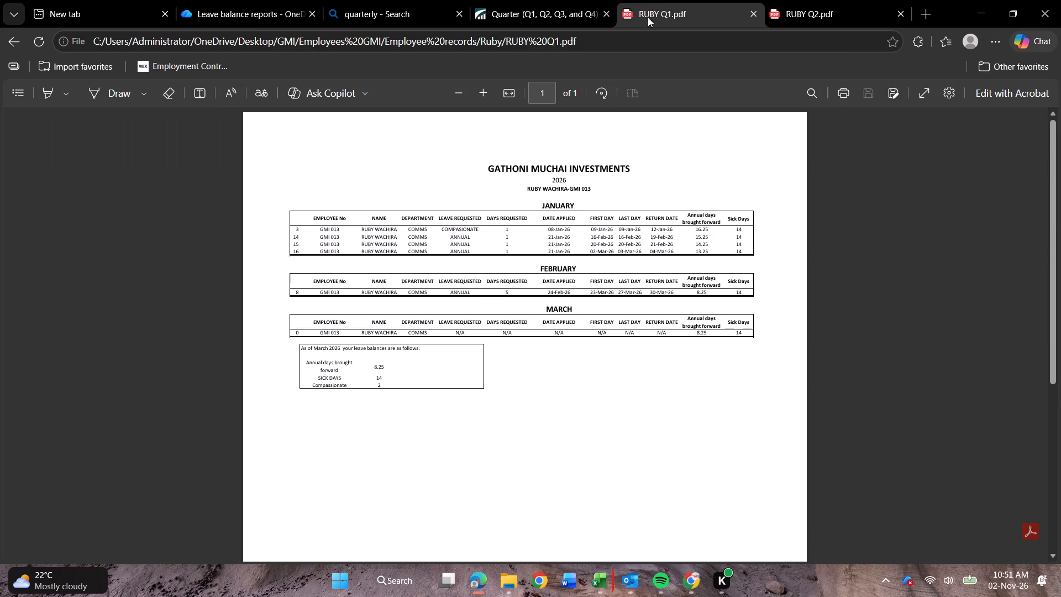
left_click(514, 97)
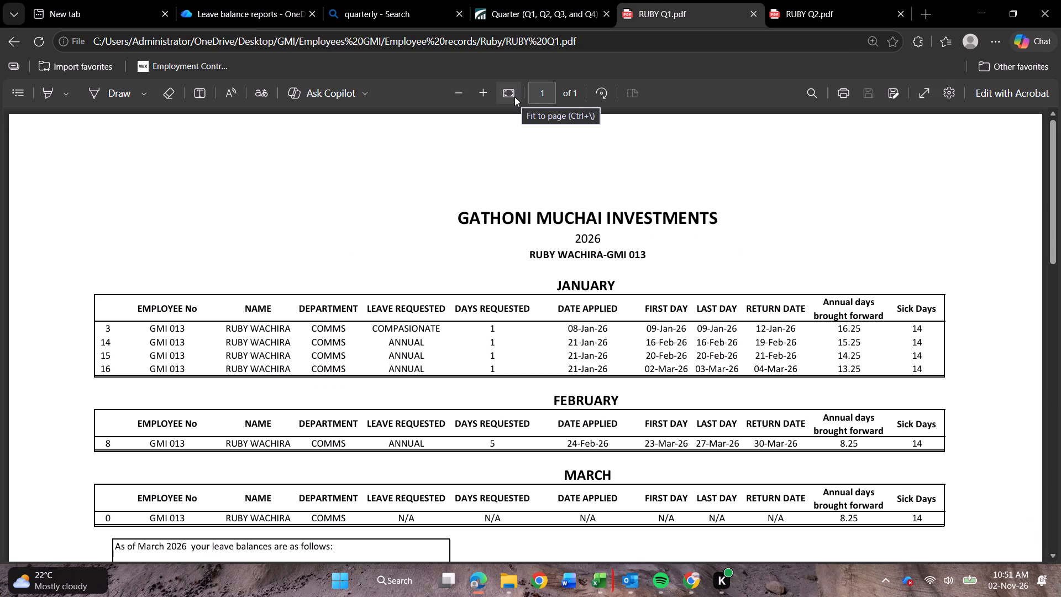
left_click_drag(1054, 200, 1060, 225)
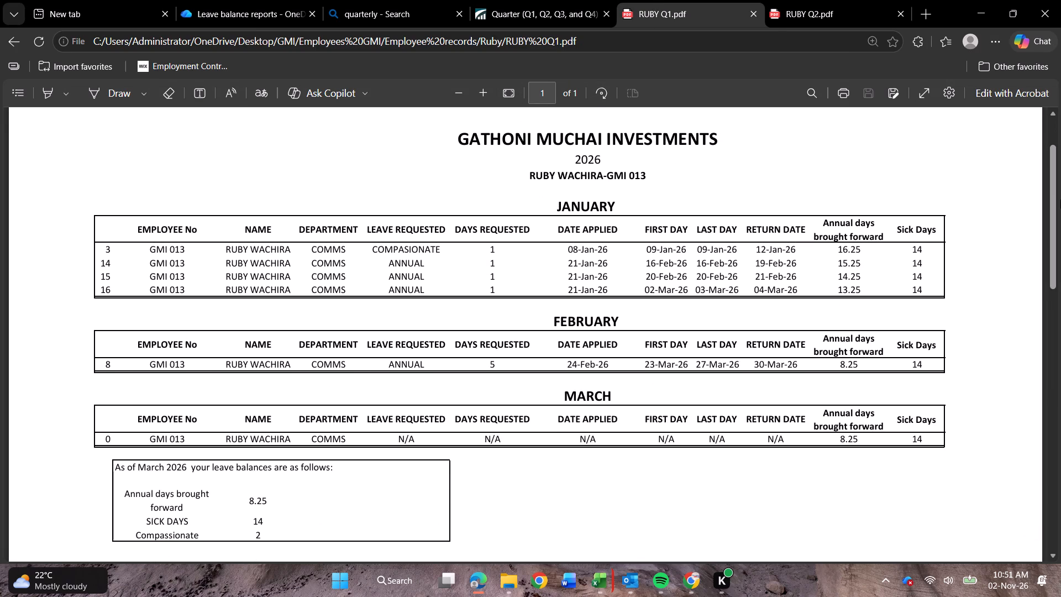
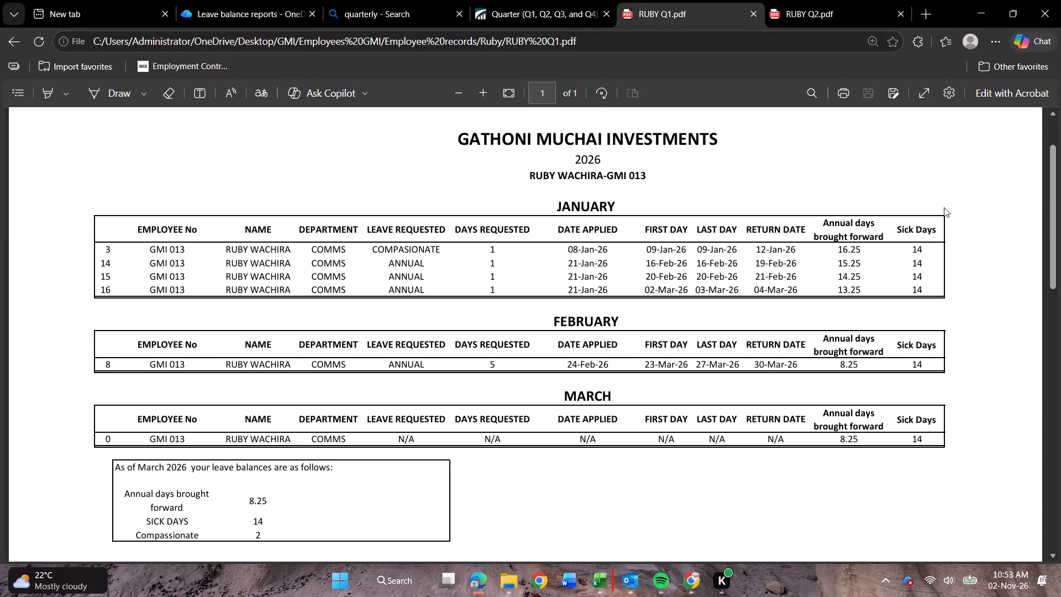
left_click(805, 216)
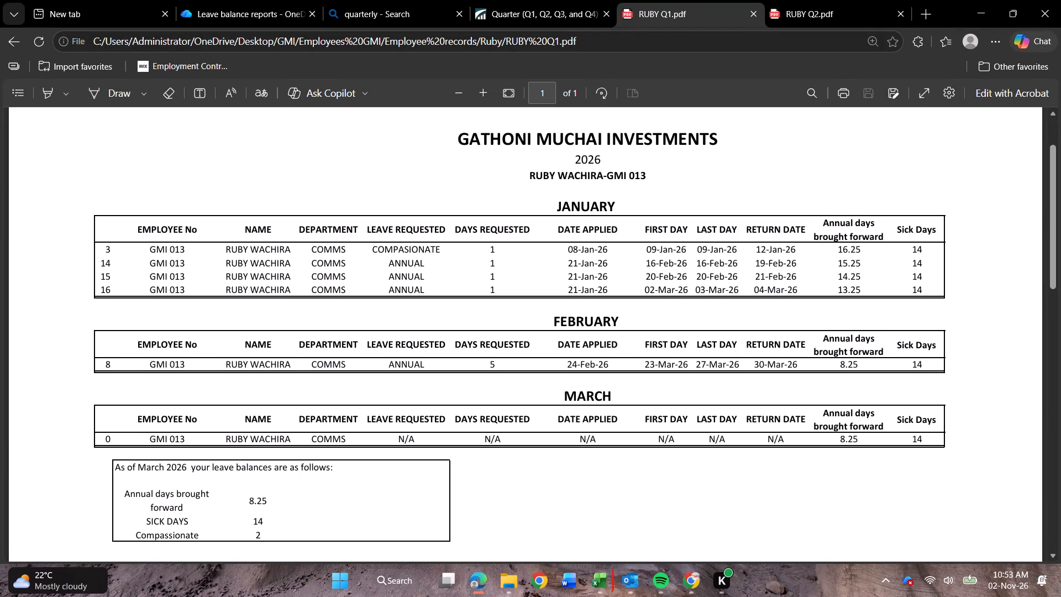
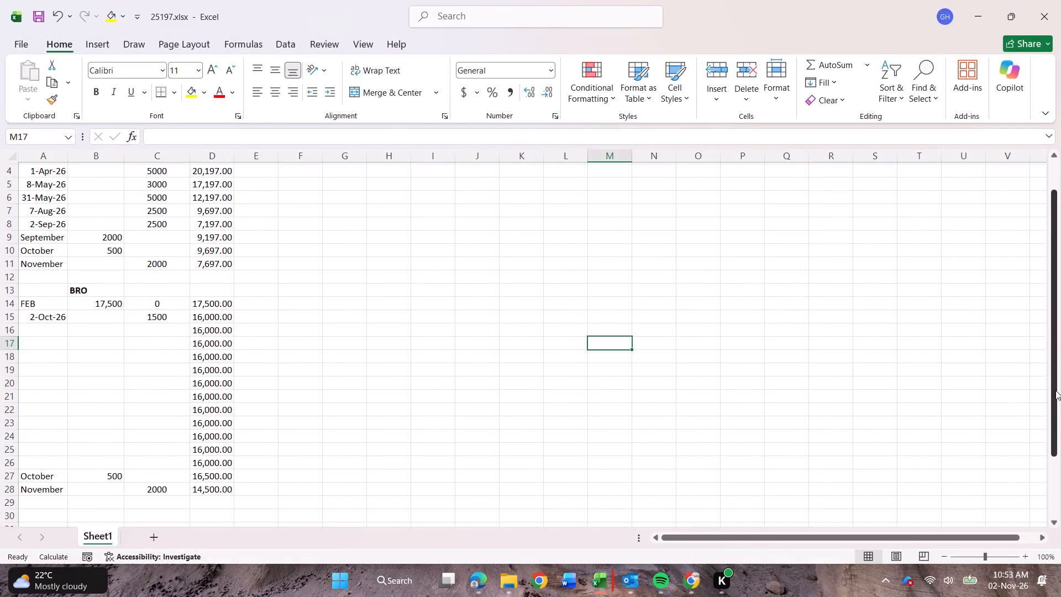
Capture a screenshot snip of the 25197 workbook's first section, from the header row through the November row, columns DATE to BALANCE.
left_click_drag(1055, 390, 1054, 383)
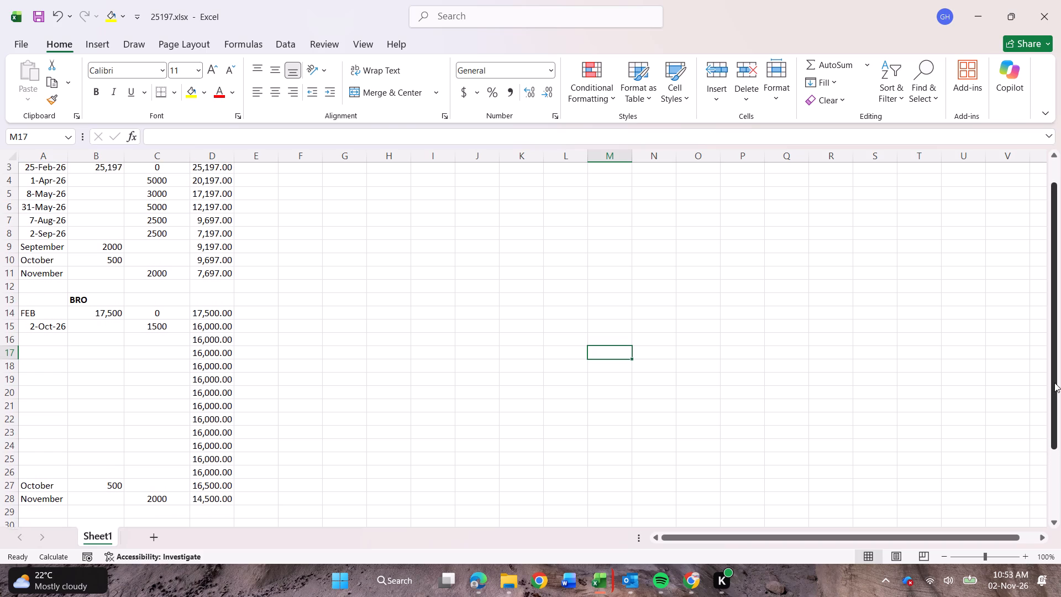
left_click_drag(1054, 383, 1053, 343)
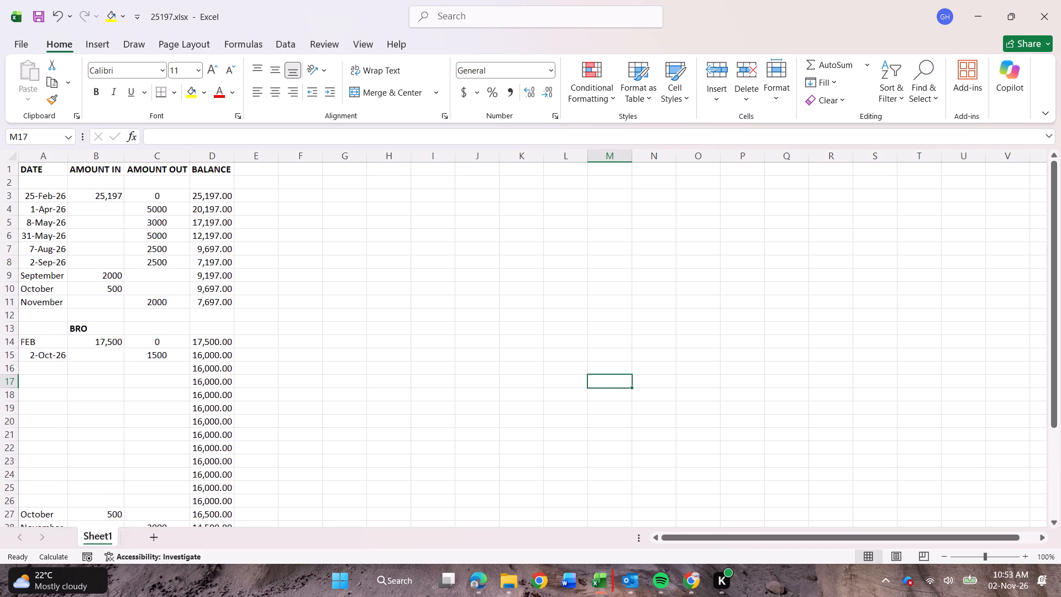
key("shift+super+s")
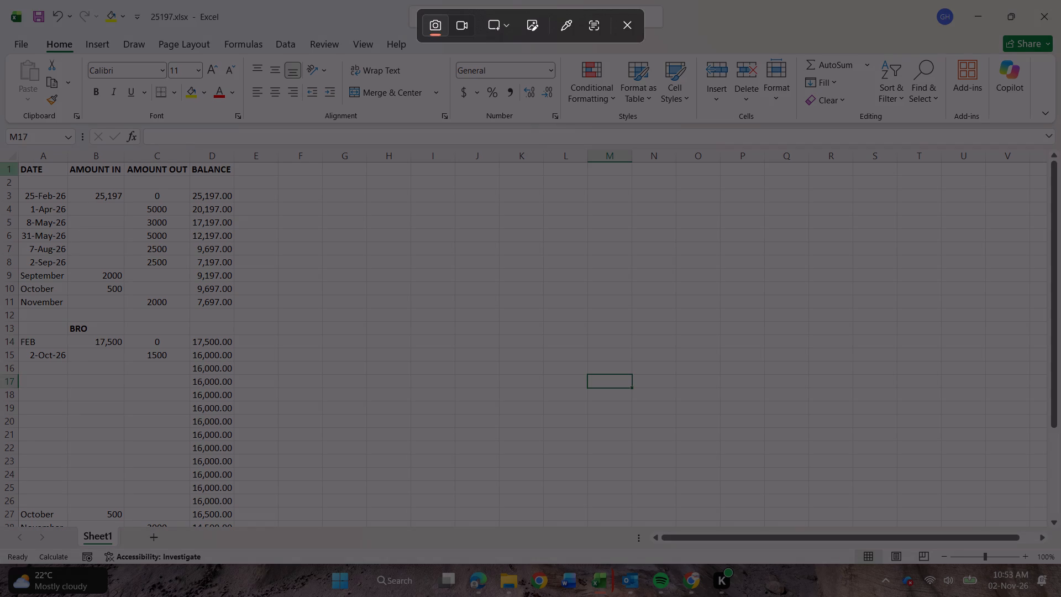
left_click_drag(21, 161, 212, 213)
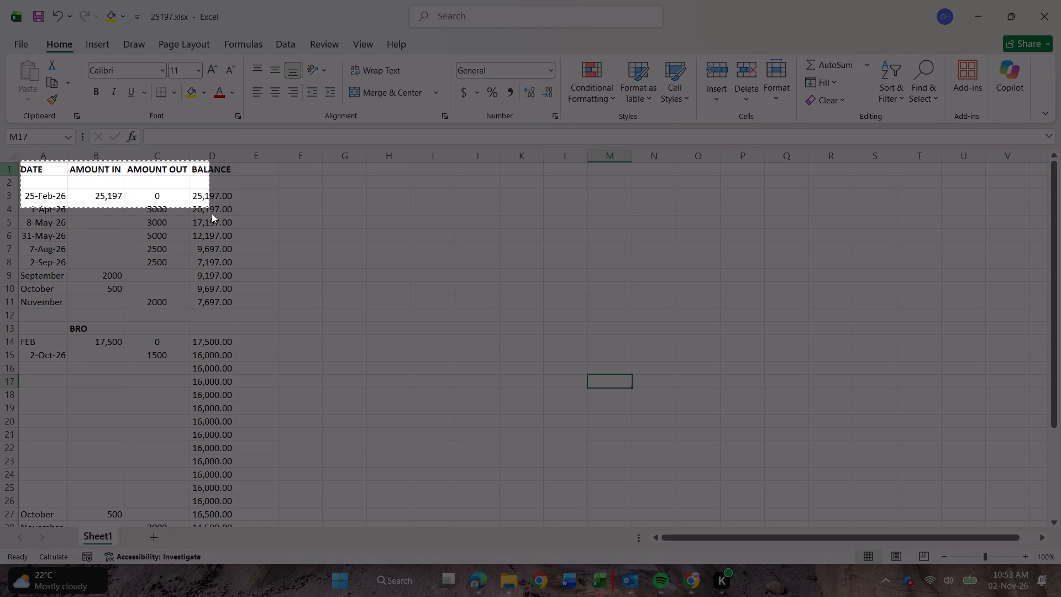
left_click_drag(212, 213, 234, 310)
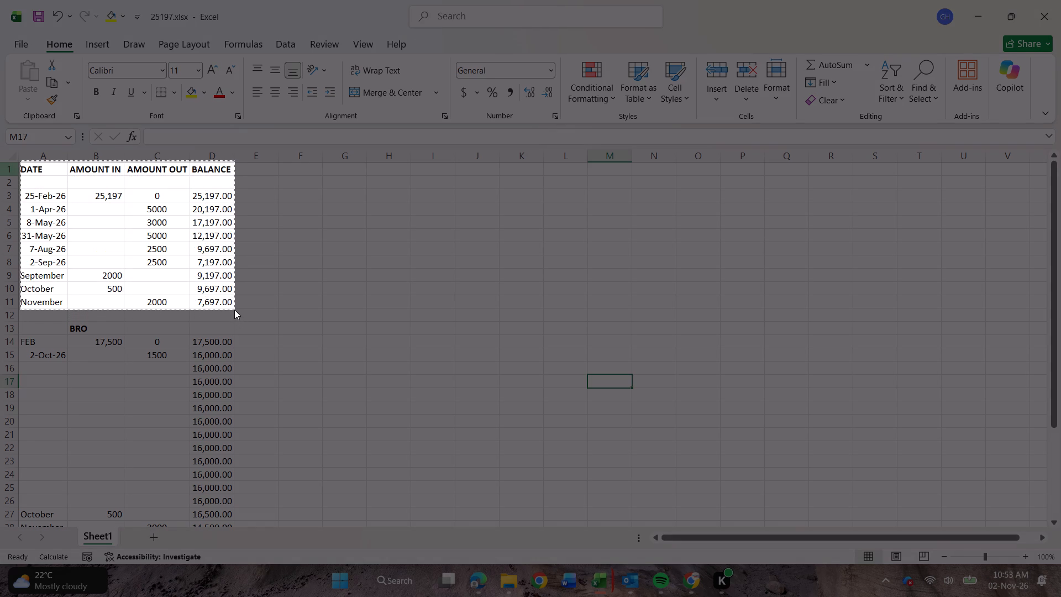
left_click_drag(234, 310, 235, 309)
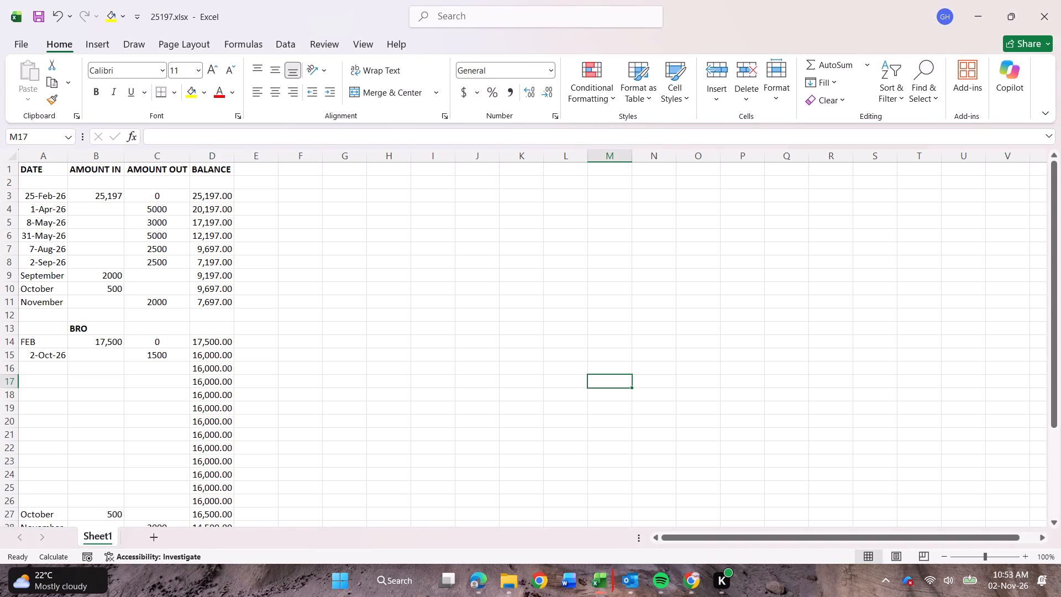
Open the snip of the 25197 ledger's first table, from DATE to the November row, in Snipping Tool and copy the image.
left_click(892, 416)
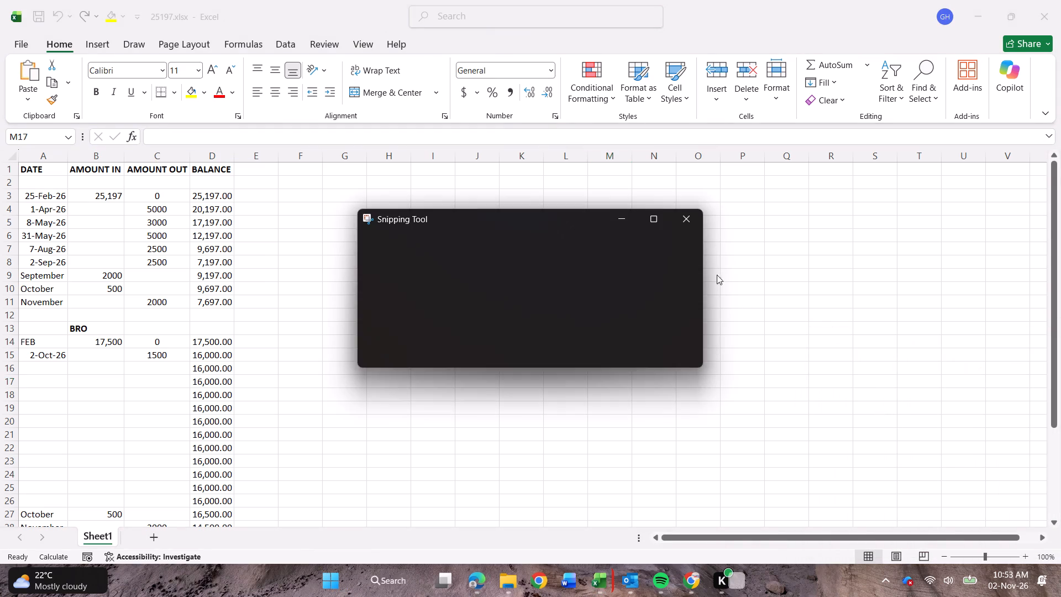
left_click(931, 249)
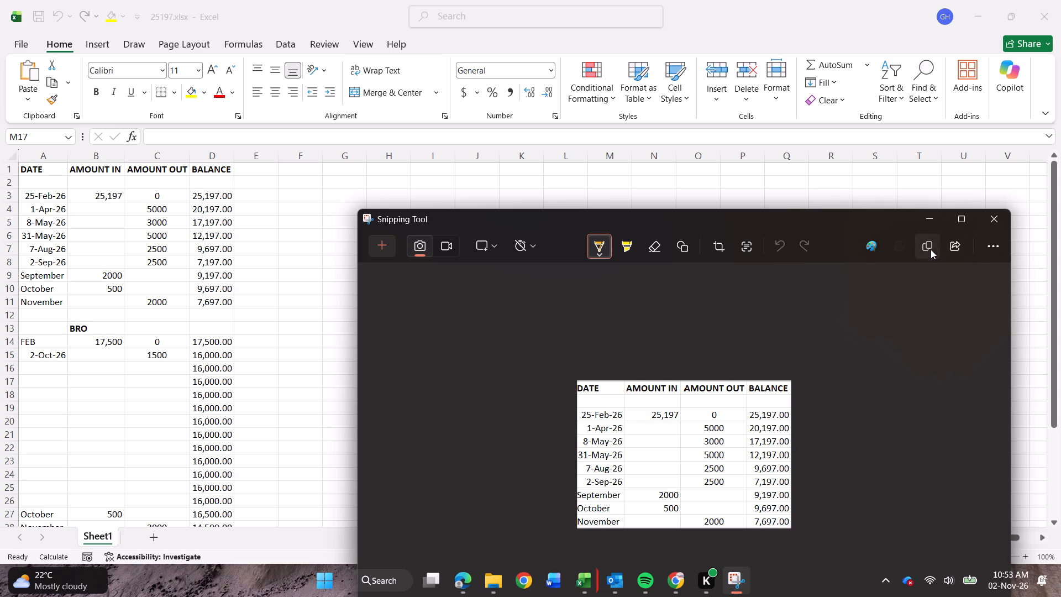
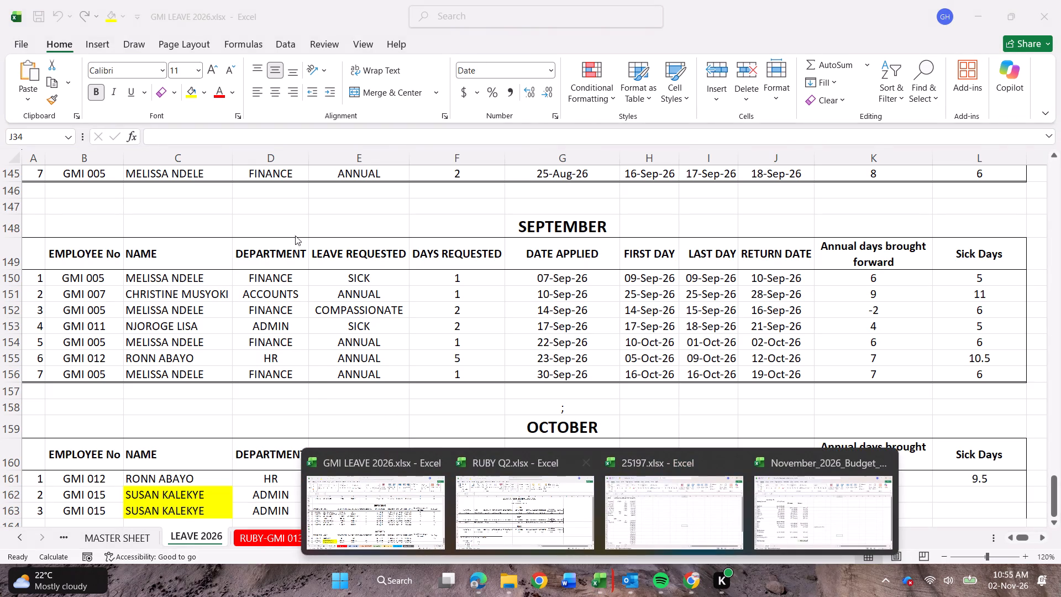
Switch to the 25197 workbook, check the November balance in the first table, and save and close the workbook.
left_click(676, 510)
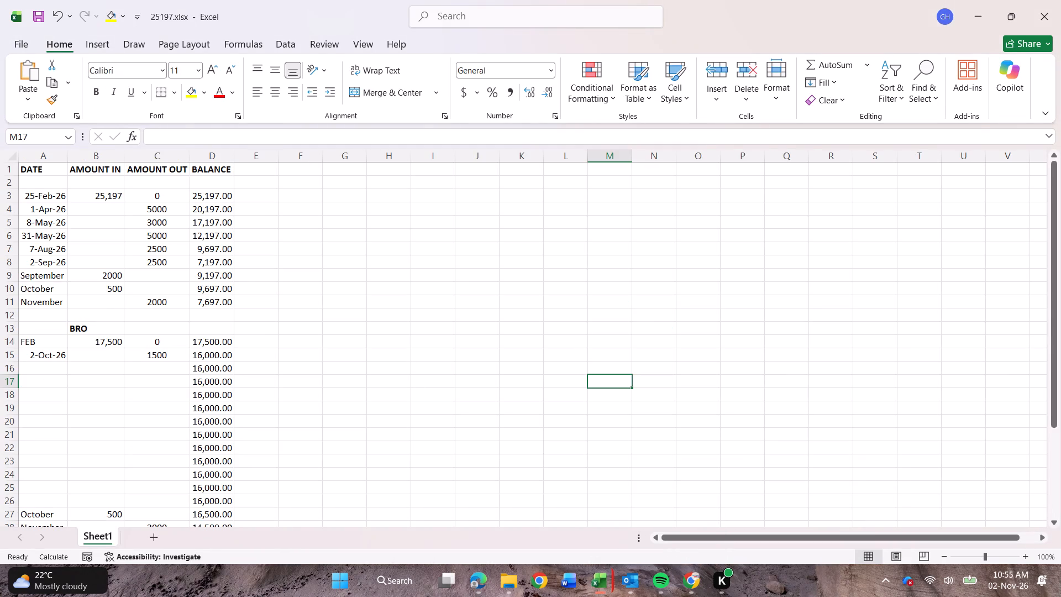
left_click(358, 336)
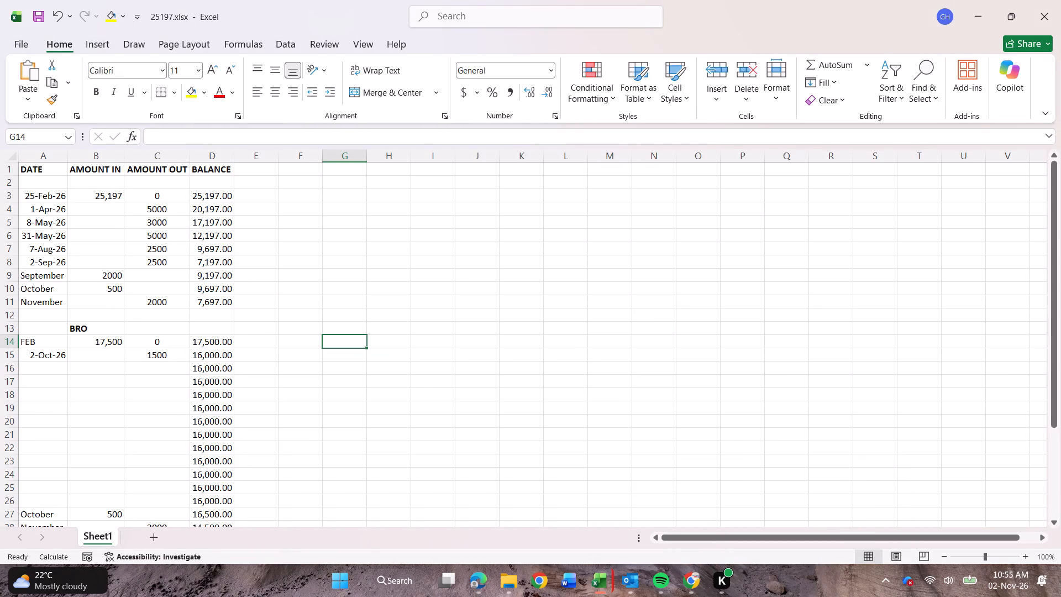
left_click(218, 305)
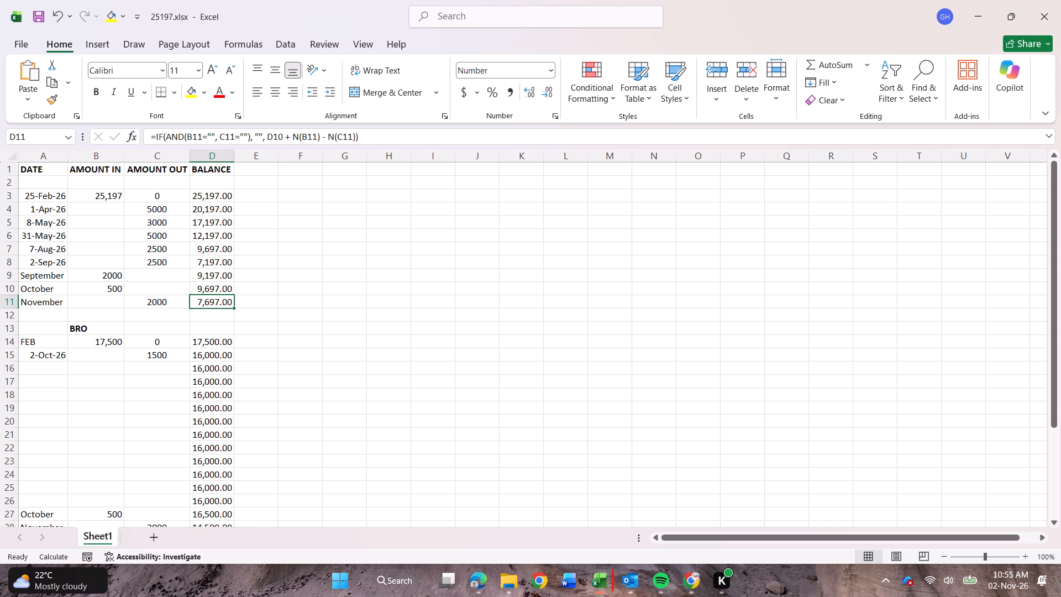
left_click_drag(1054, 221, 1060, 261)
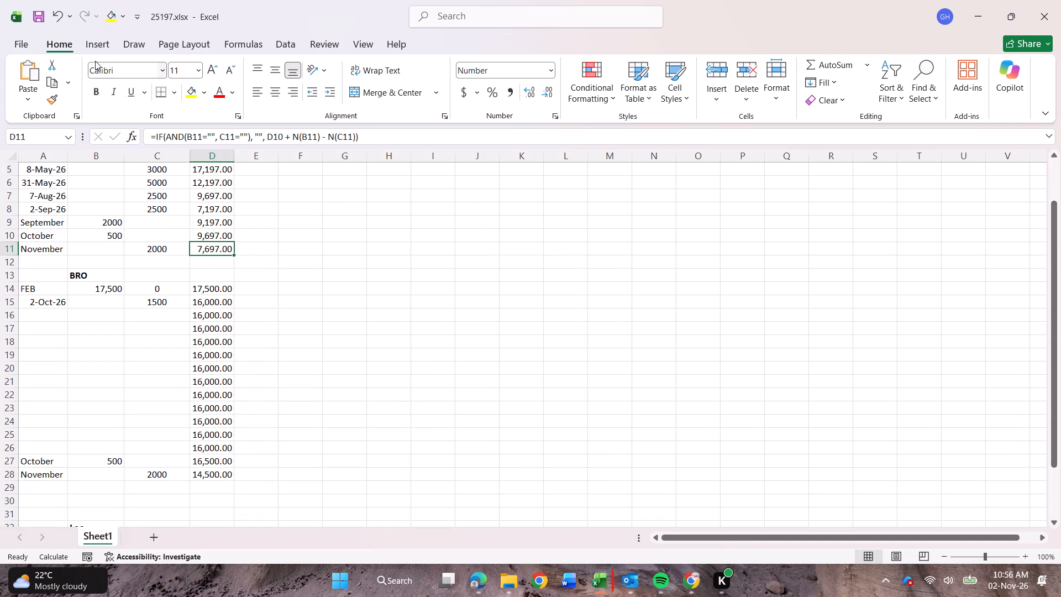
left_click(43, 23)
left_click(1040, 26)
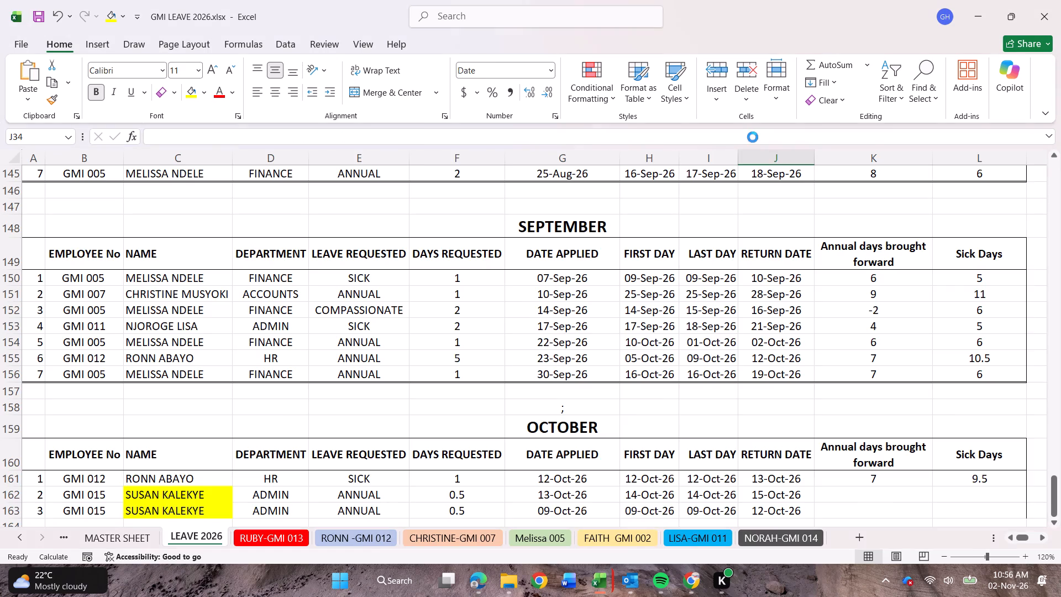
Switch to the November 2026 budget workbook and reopen the recent 25197.xlsx from the RONN'S folder.
left_click(608, 585)
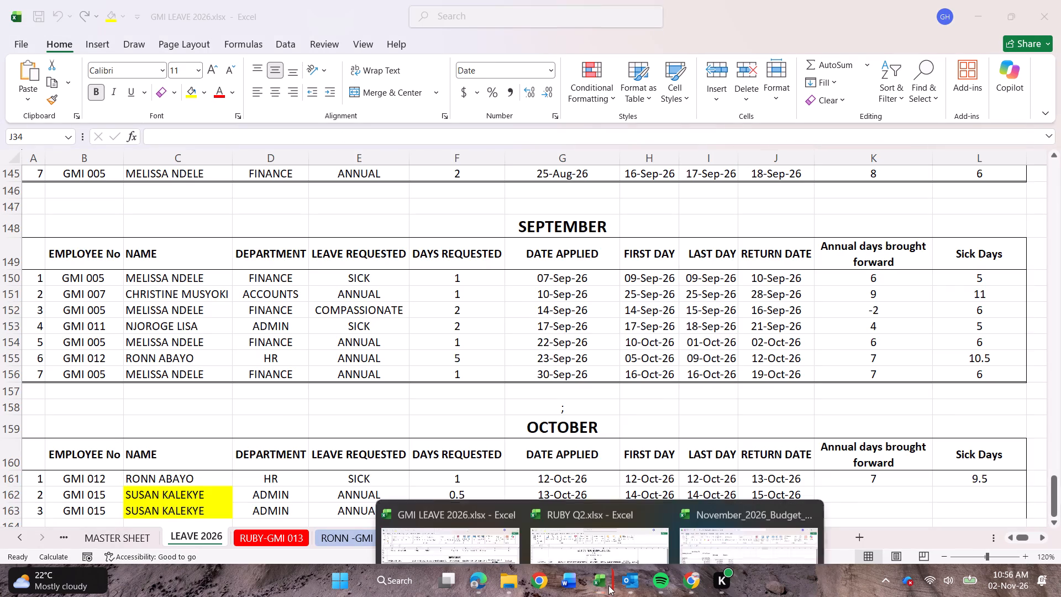
left_click(716, 513)
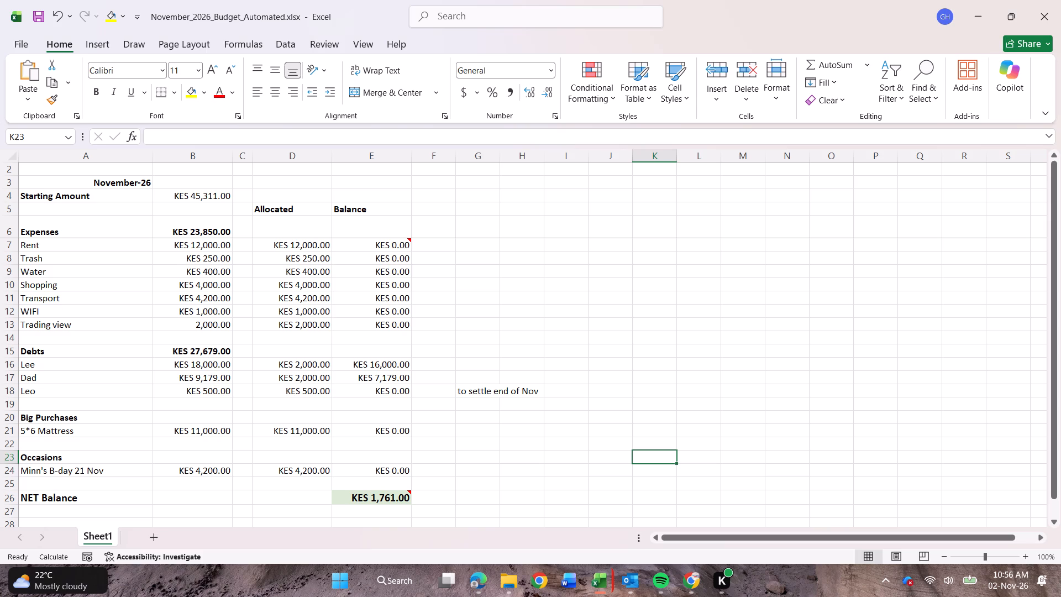
left_click(480, 584)
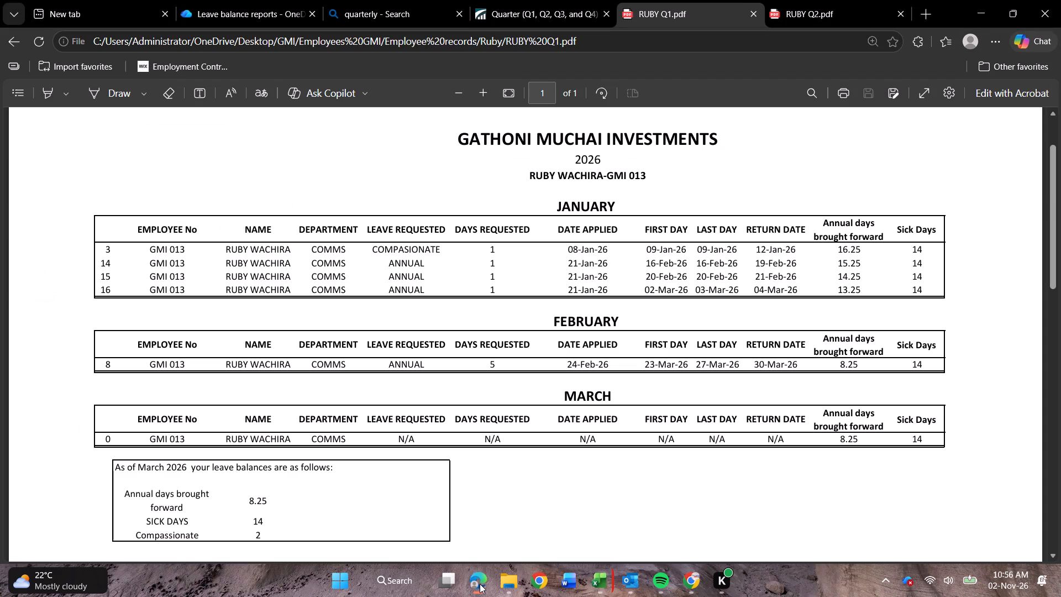
left_click(480, 584)
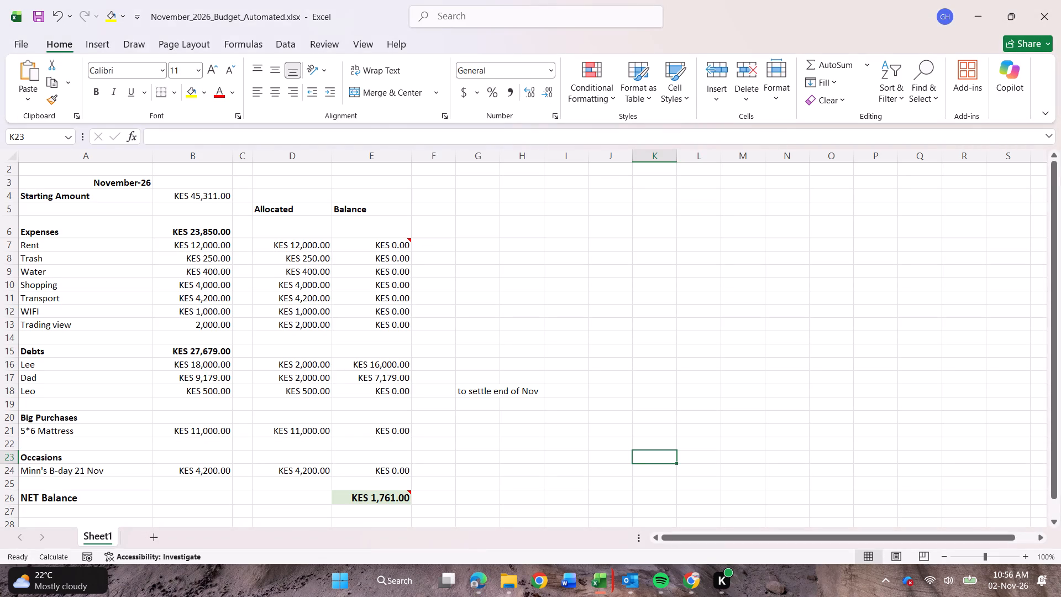
left_click(603, 582)
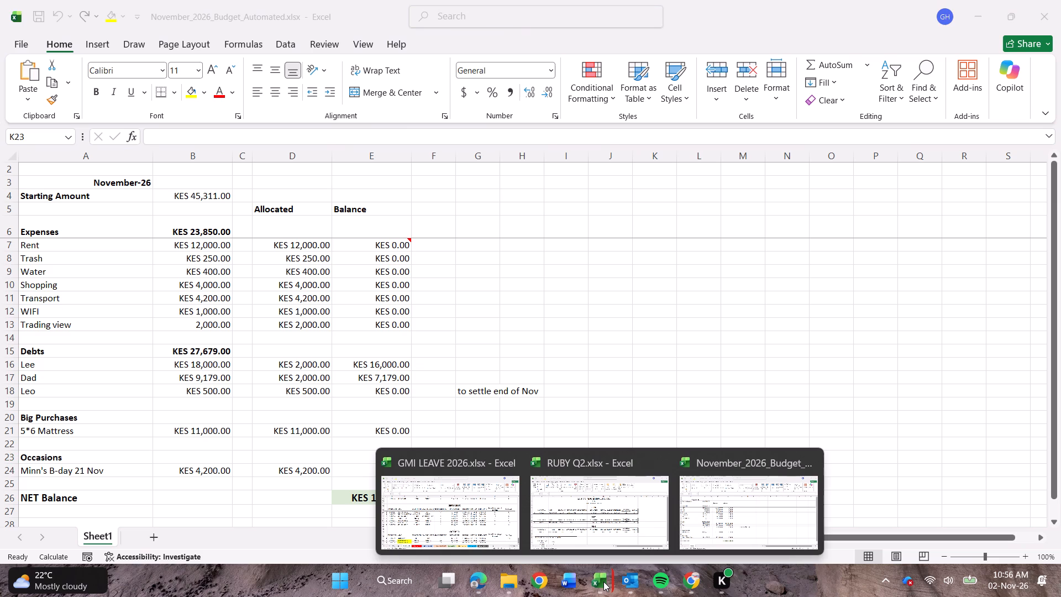
left_click(21, 40)
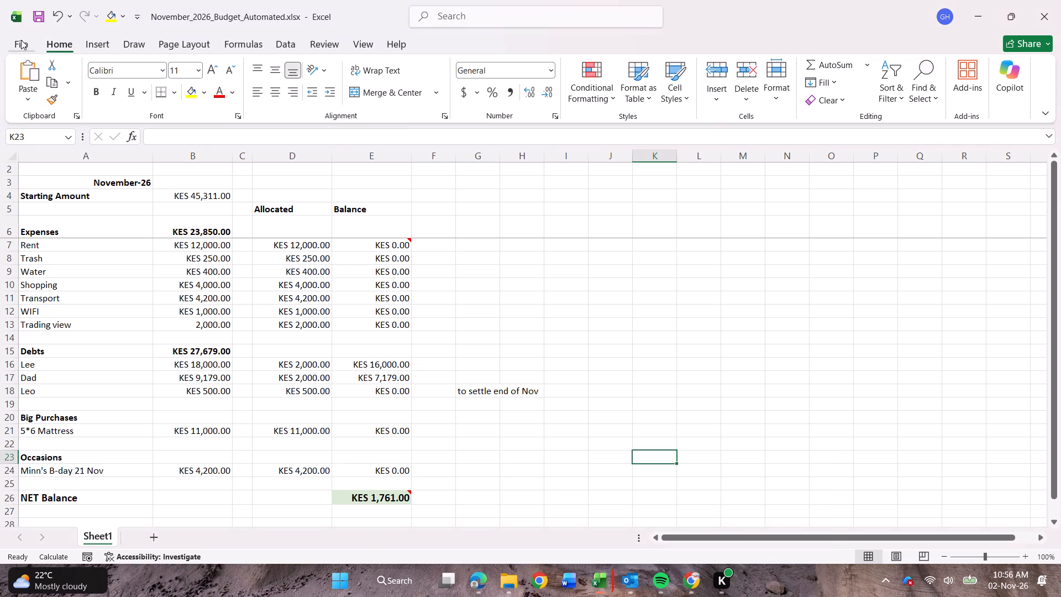
left_click(21, 41)
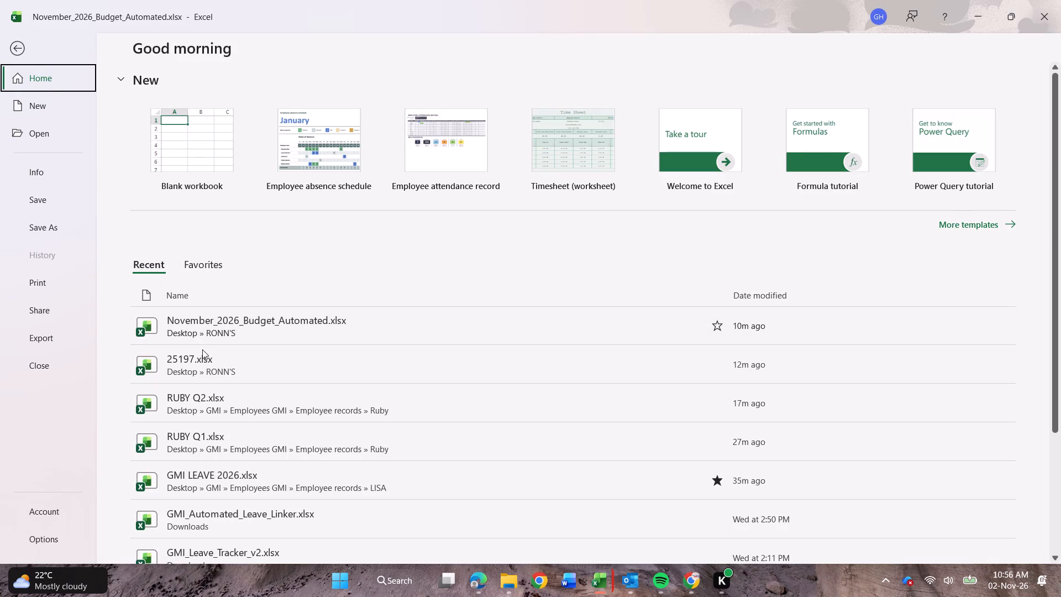
left_click(211, 334)
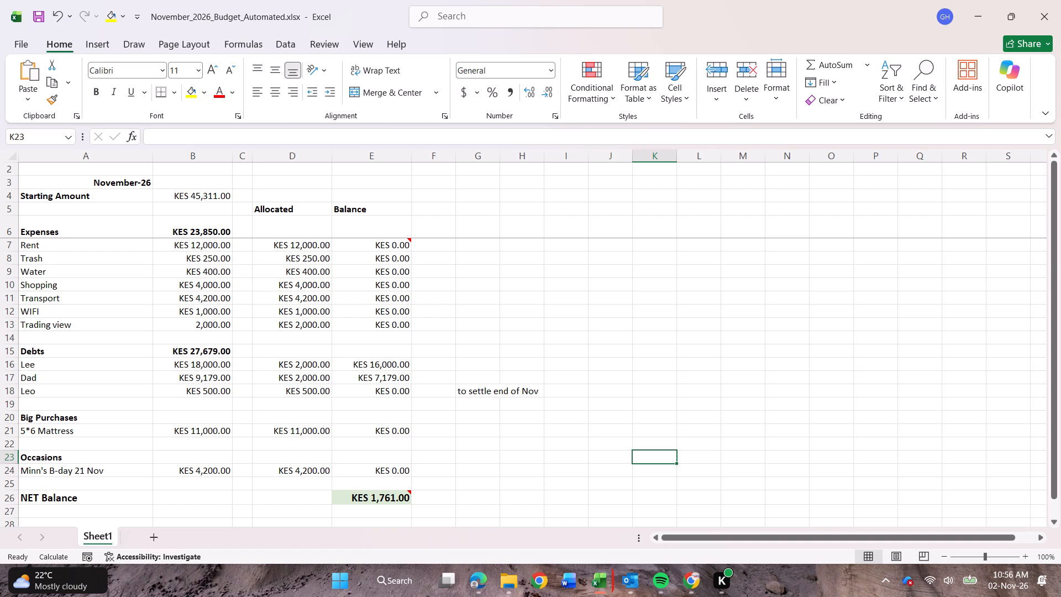
left_click(17, 40)
left_click(196, 362)
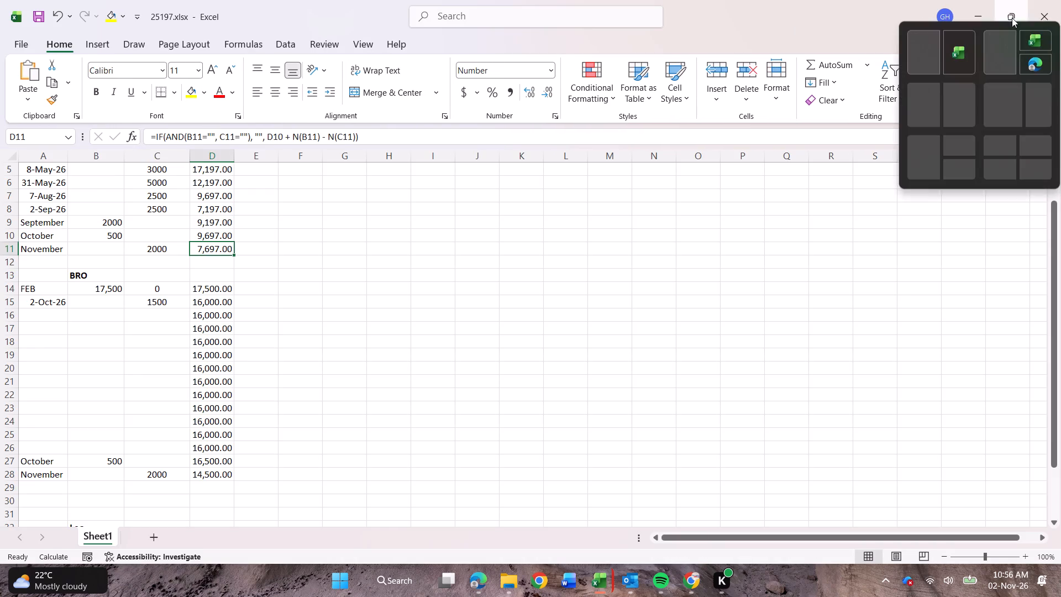
Arrange the 25197 ledger side by side with the November 2026 budget workbook.
left_click(952, 108)
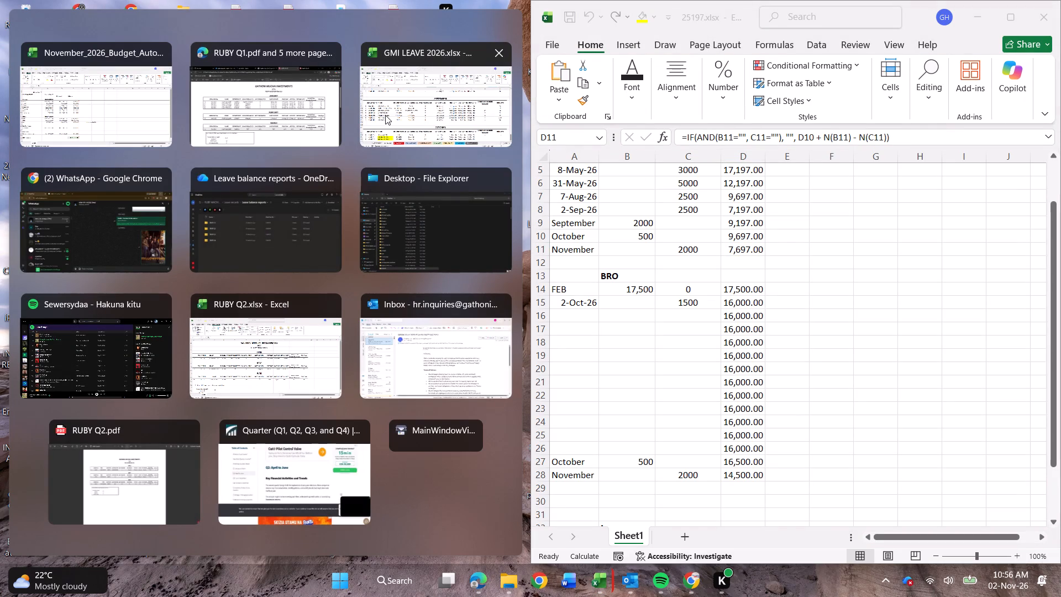
left_click(96, 116)
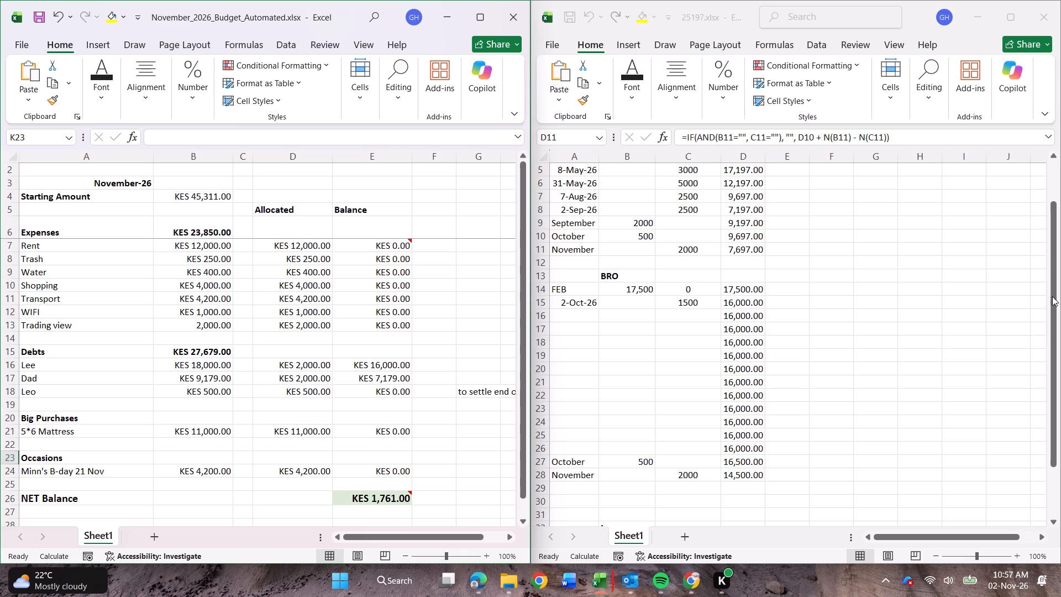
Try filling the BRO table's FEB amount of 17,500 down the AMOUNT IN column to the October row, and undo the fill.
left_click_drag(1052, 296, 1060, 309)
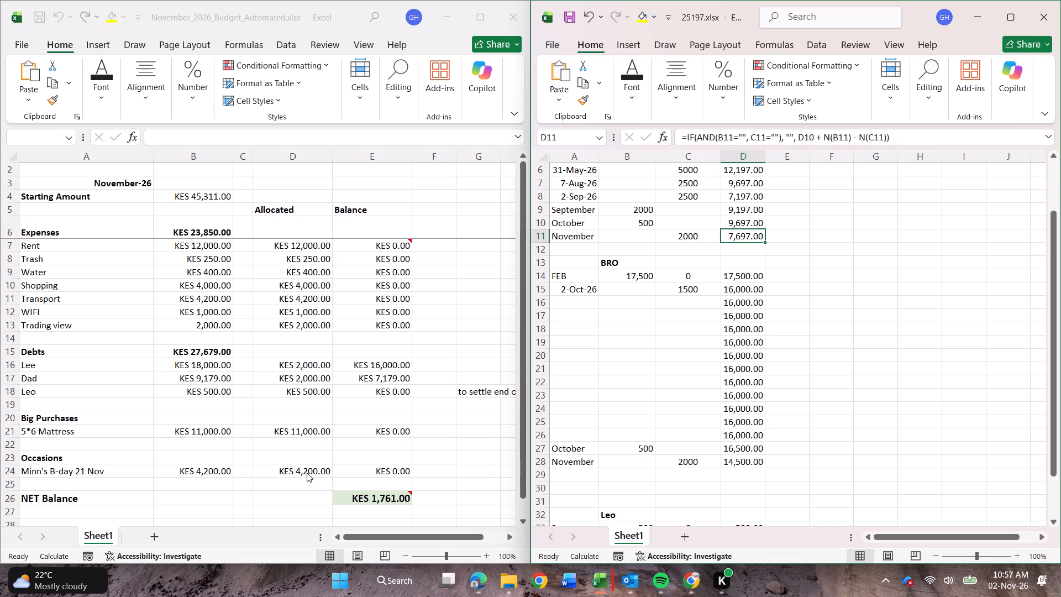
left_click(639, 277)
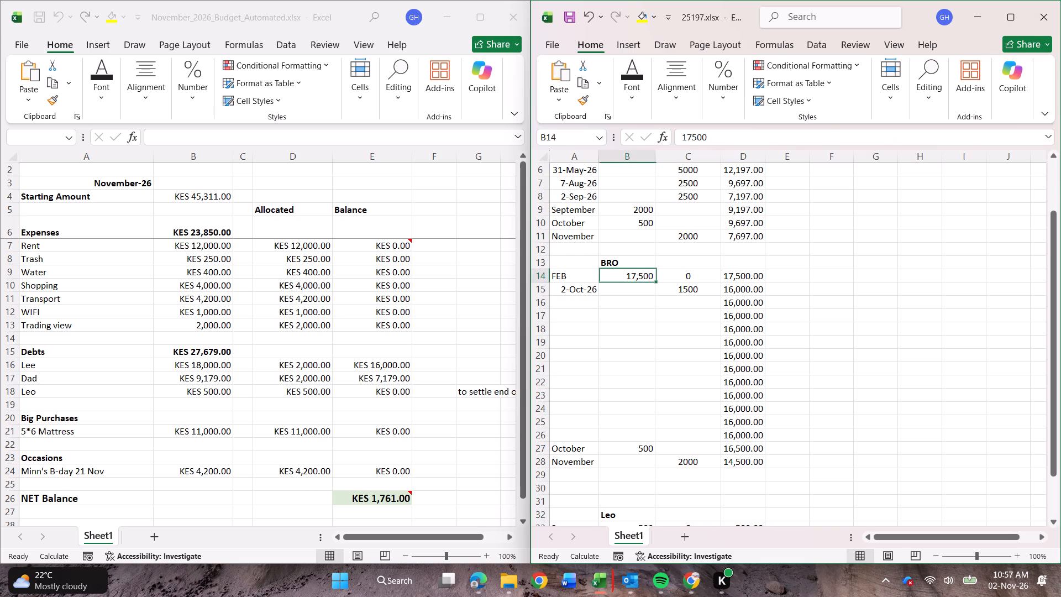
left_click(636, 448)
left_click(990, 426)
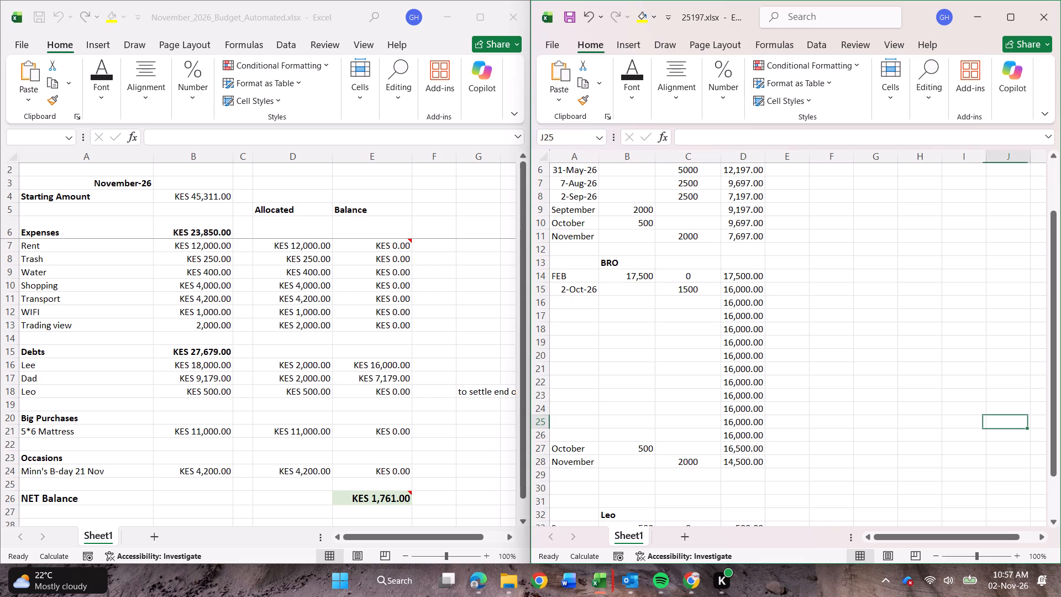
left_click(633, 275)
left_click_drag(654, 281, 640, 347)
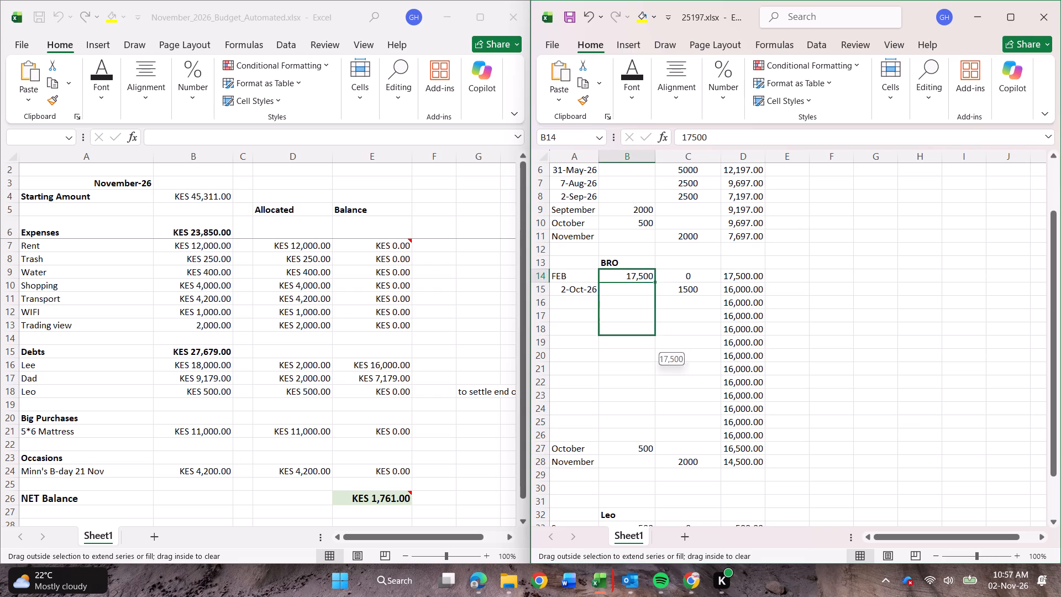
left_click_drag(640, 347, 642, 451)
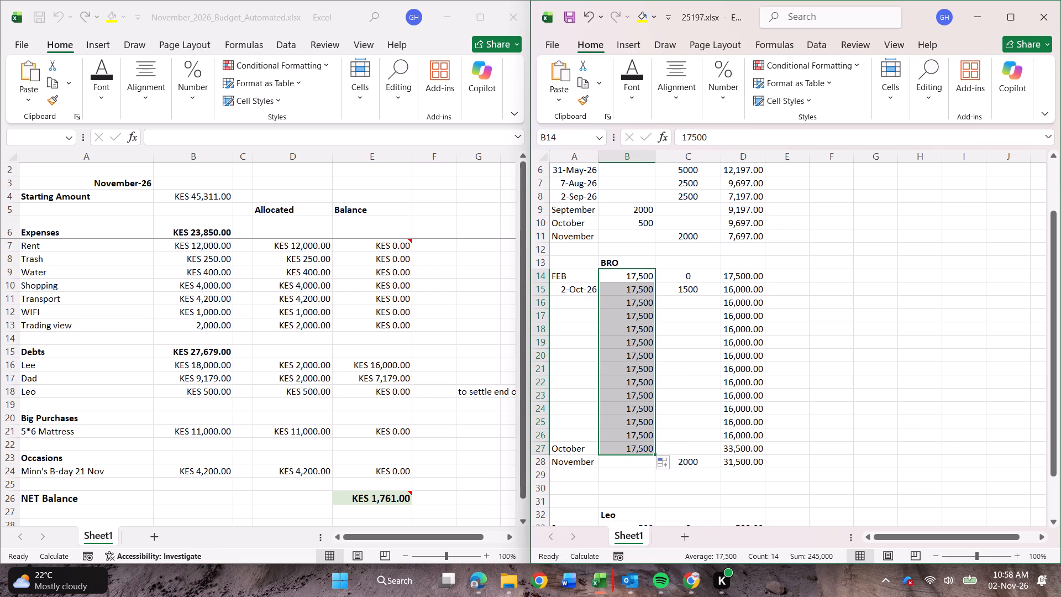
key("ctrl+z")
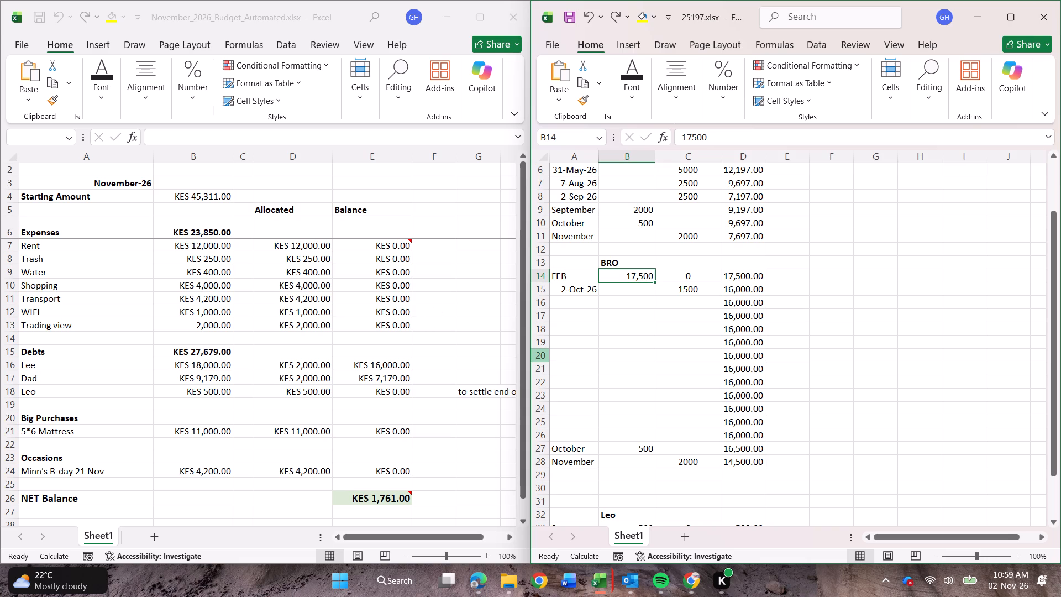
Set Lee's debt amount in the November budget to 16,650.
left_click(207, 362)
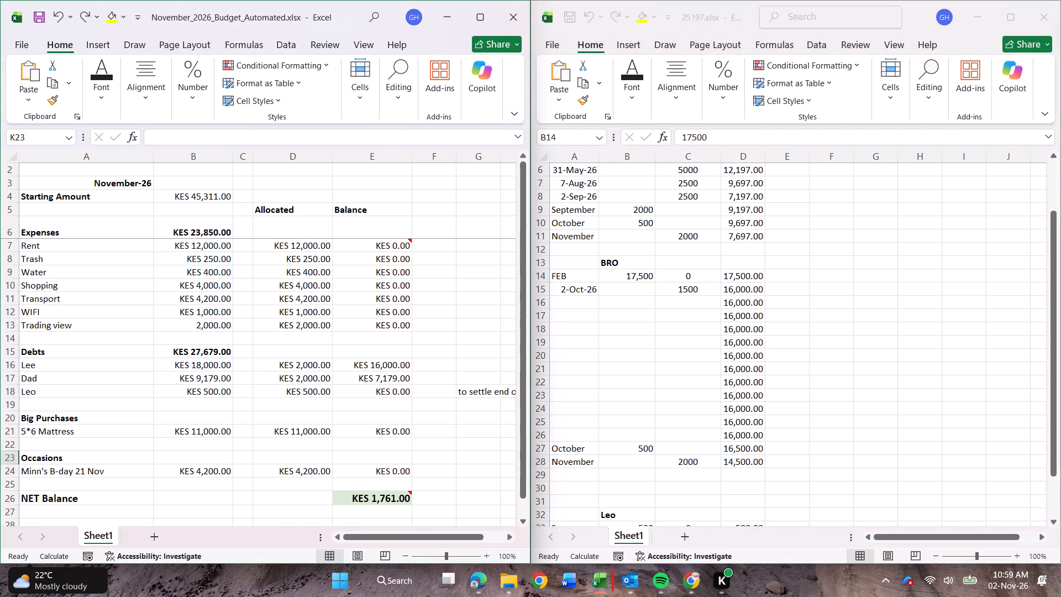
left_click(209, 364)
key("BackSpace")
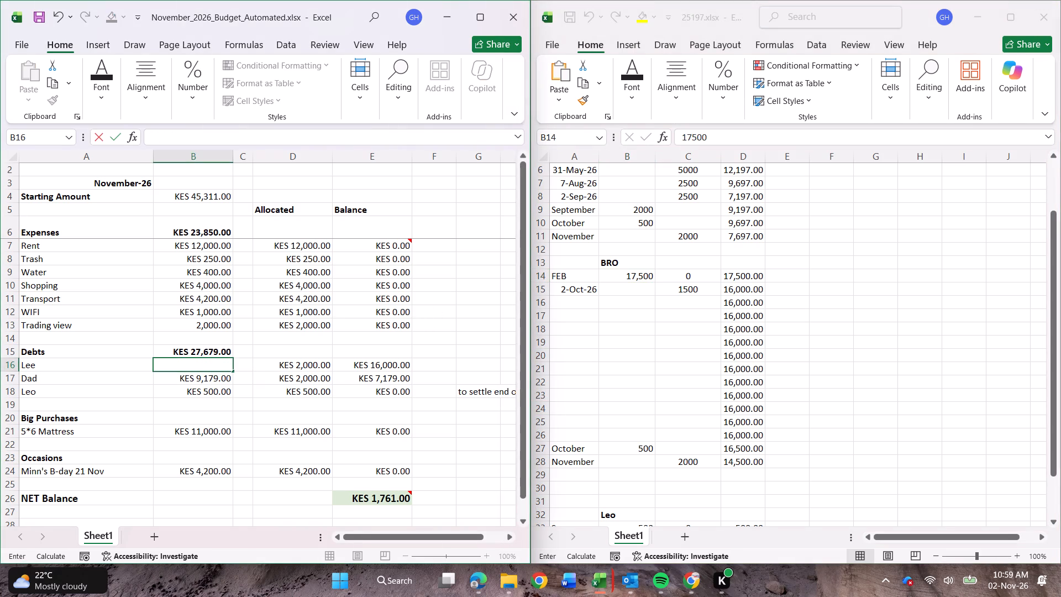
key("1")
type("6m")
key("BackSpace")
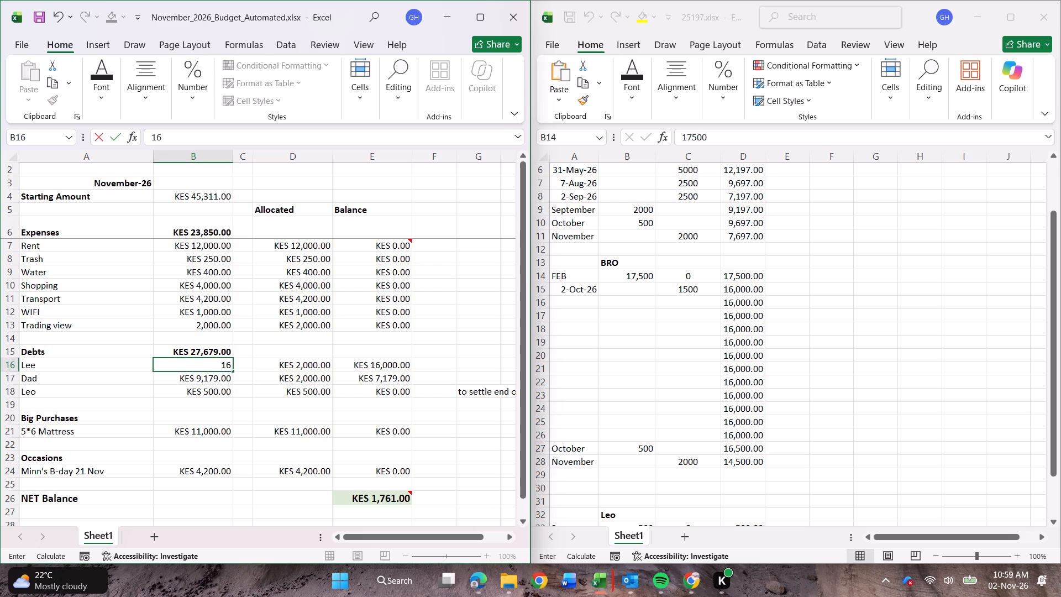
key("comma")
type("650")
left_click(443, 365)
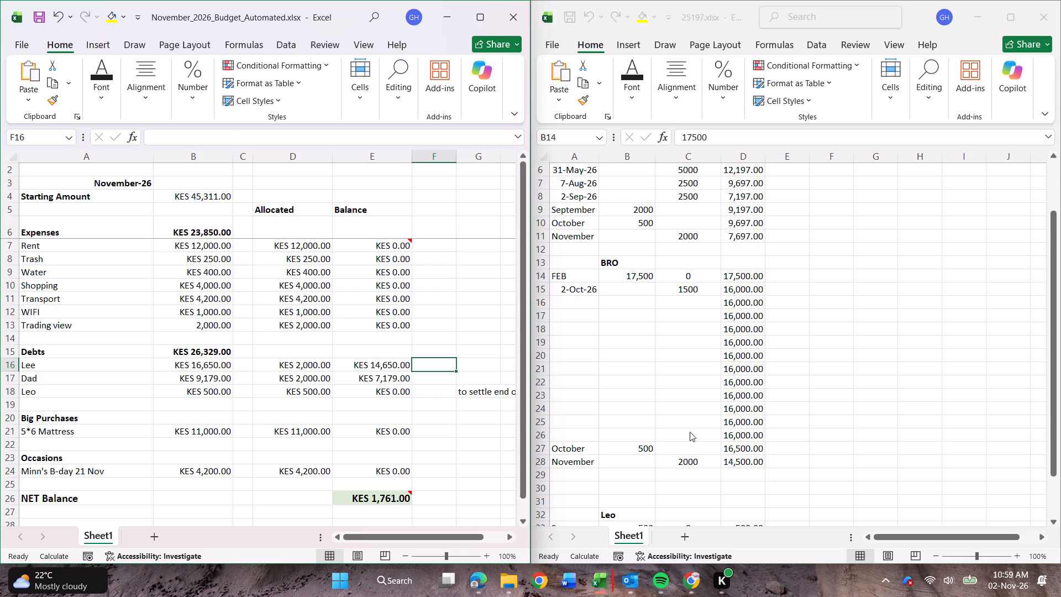
Set Lee's debt amount in the November budget to 16,500.
left_click(214, 363)
left_click(206, 368)
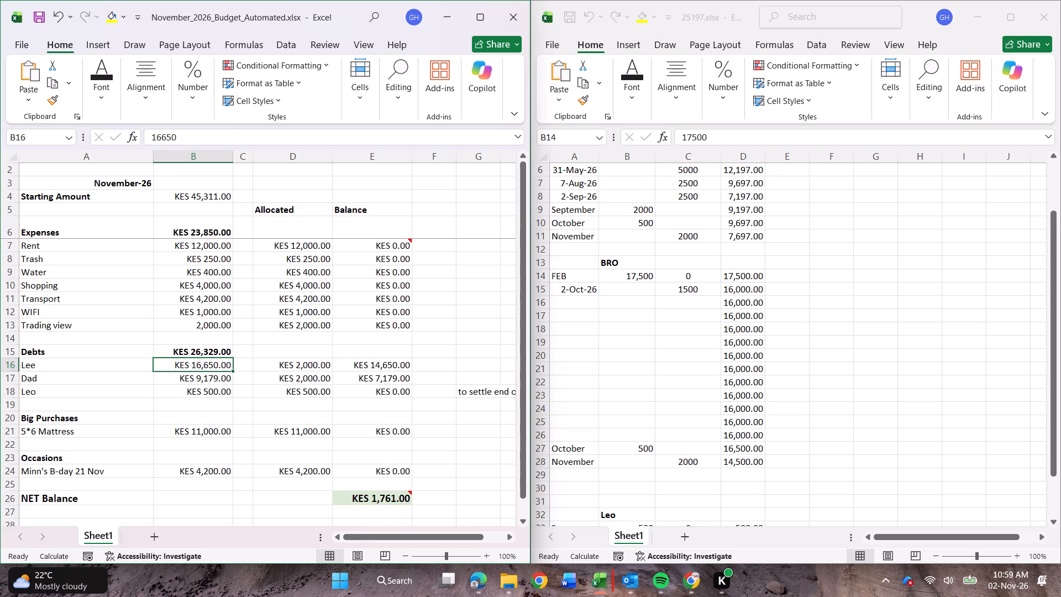
double_click(211, 365)
key("Left")
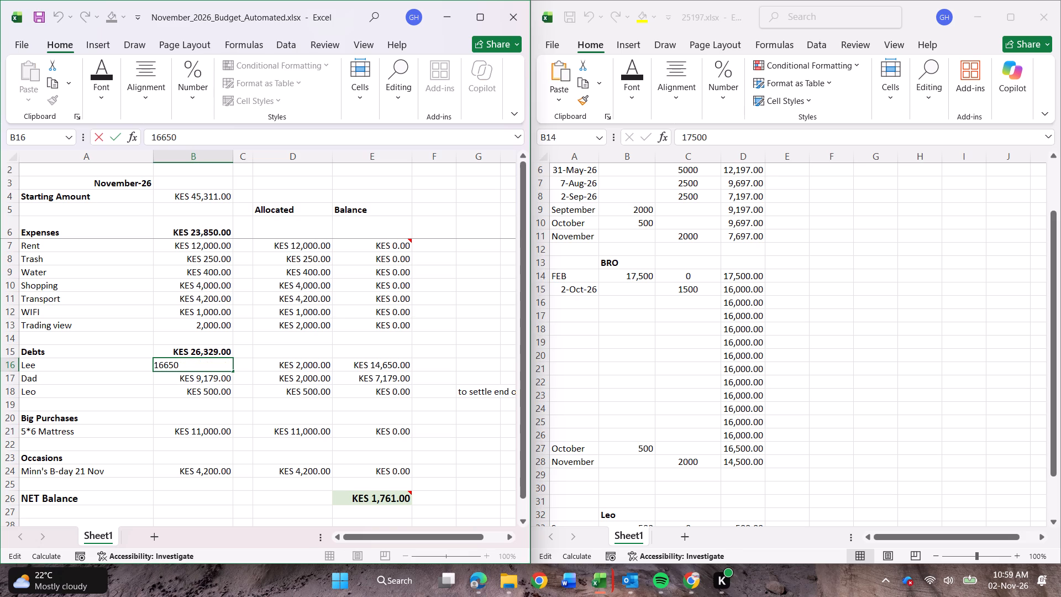
key("Left")
key("Left")
key("Delete")
key("Delete")
type("50")
left_click(276, 345)
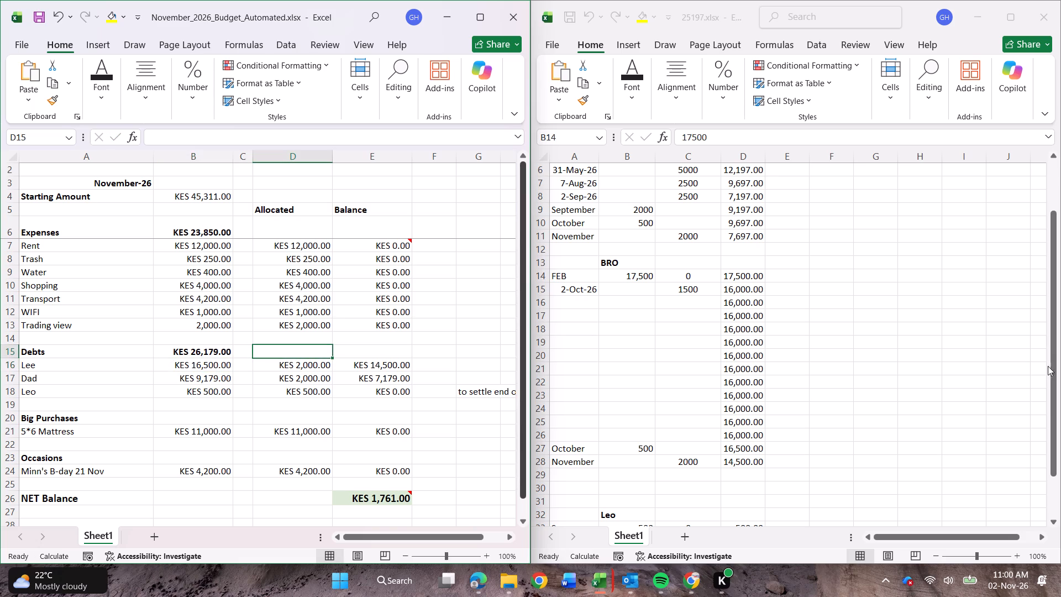
Set Dad's debt amount in the November budget to 9,697, matching the October balance in the 25197 ledger's first table.
left_click_drag(1054, 366, 1048, 341)
left_click_drag(1052, 344, 1051, 296)
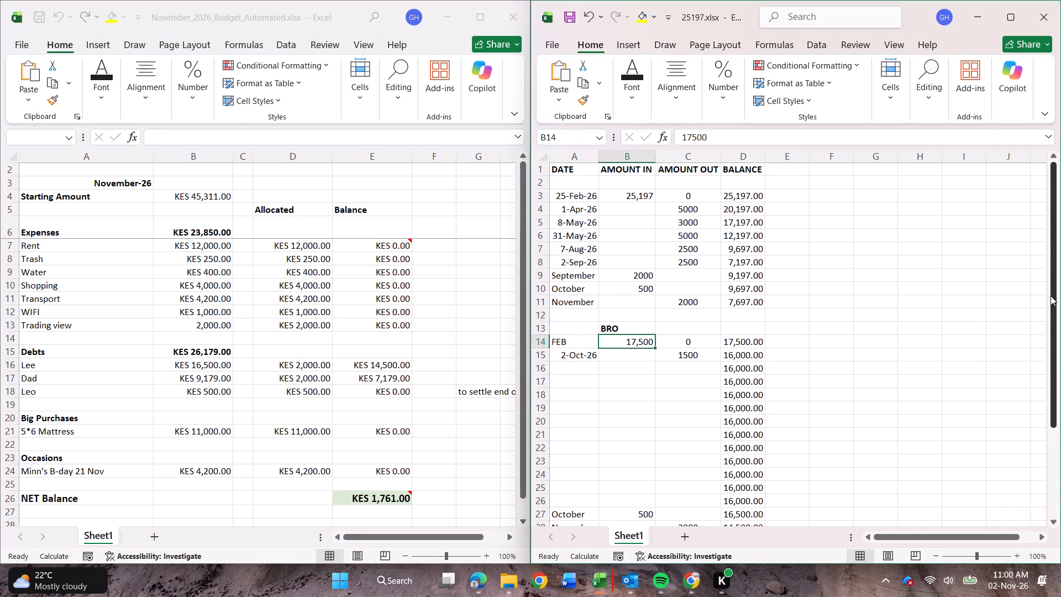
left_click_drag(1051, 296, 1048, 292)
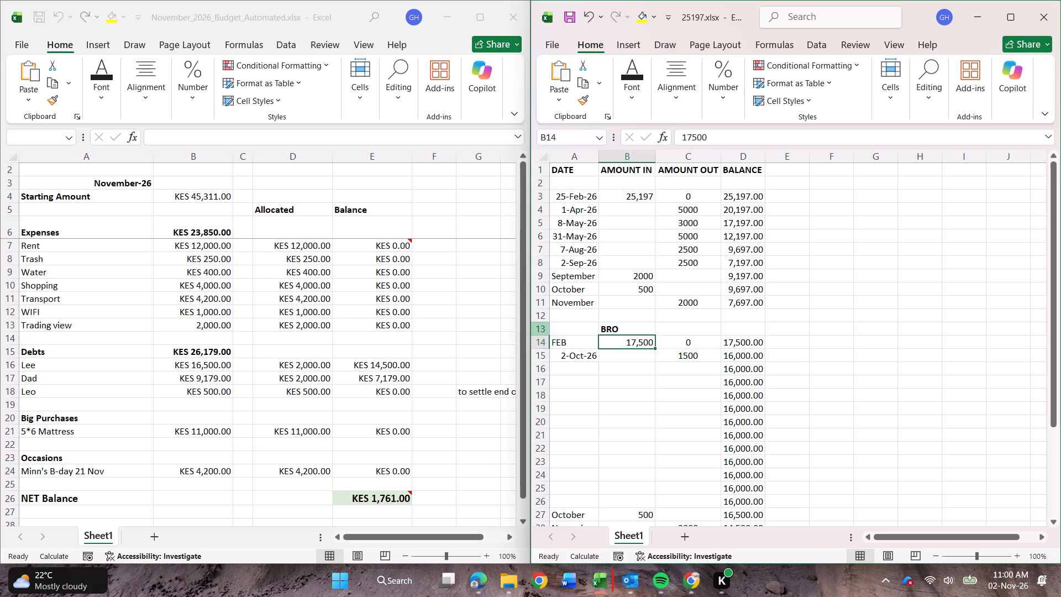
left_click(209, 375)
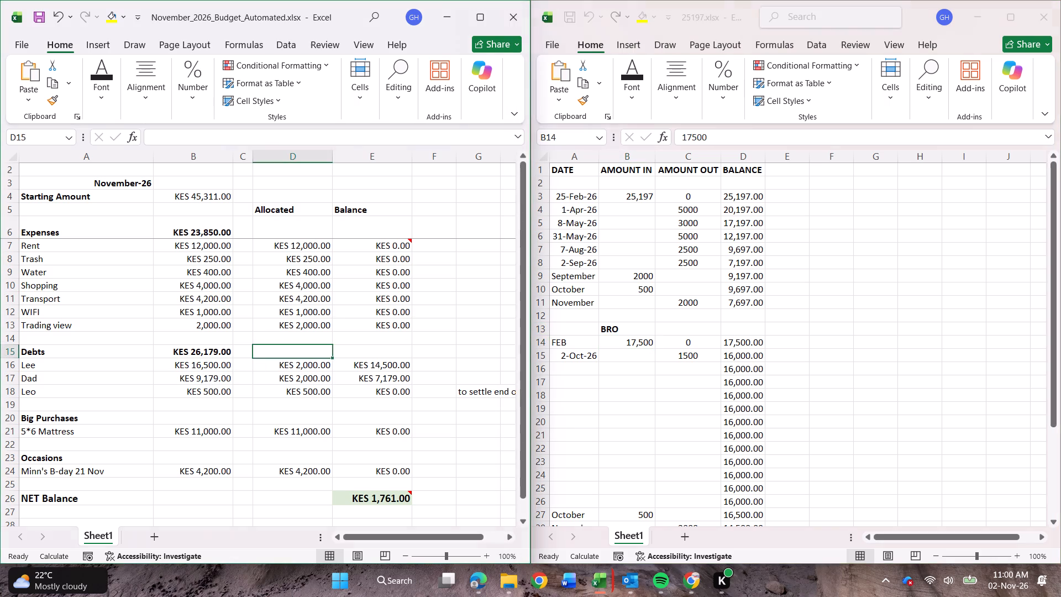
left_click(209, 378)
double_click(209, 379)
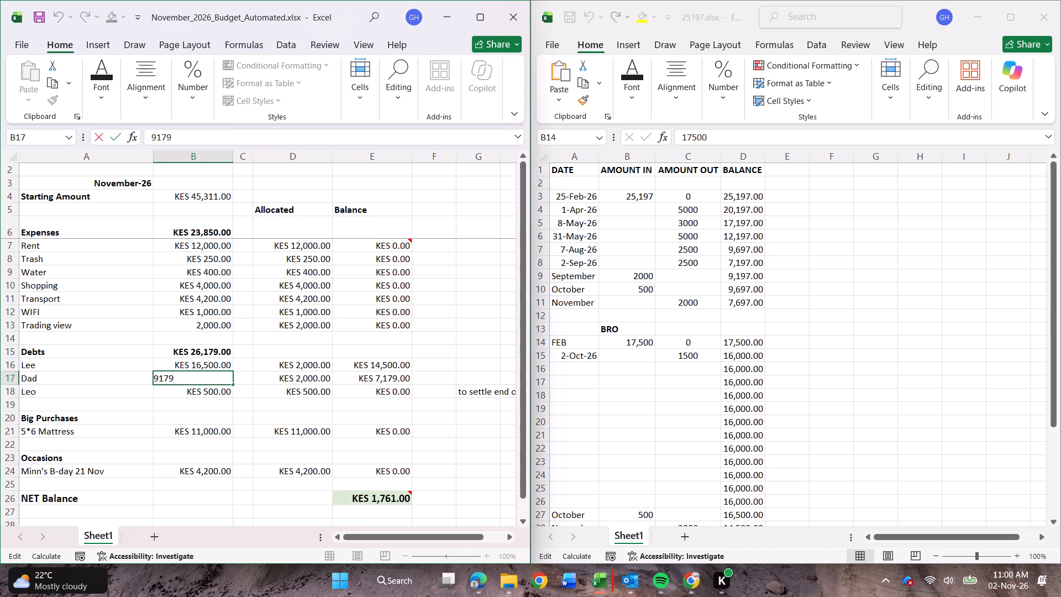
key("BackSpace")
key("BackSpace")
key("BackSpace")
key("6")
type("97")
left_click(328, 349)
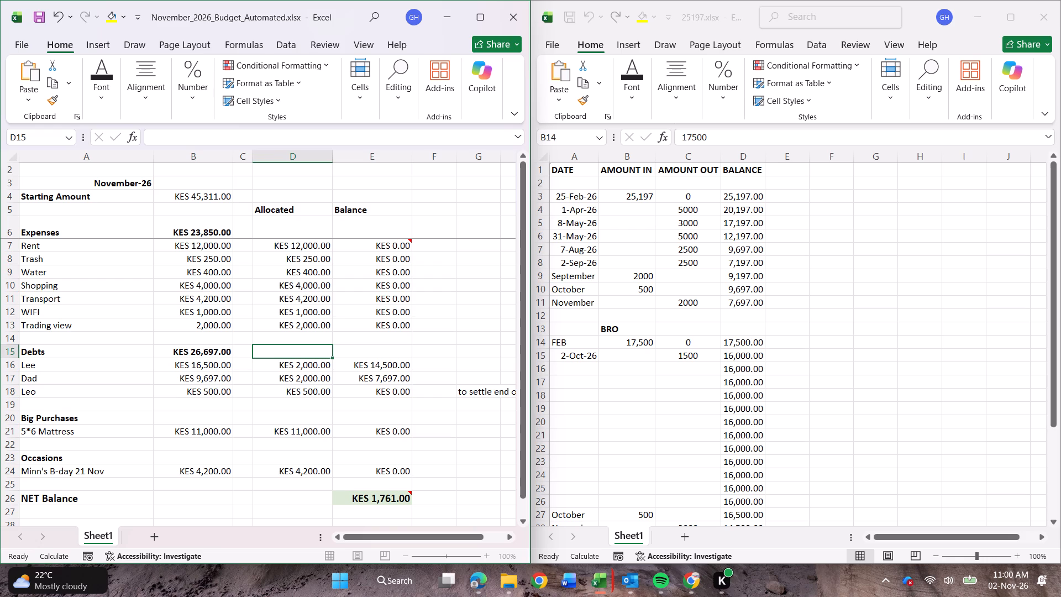
left_click(475, 407)
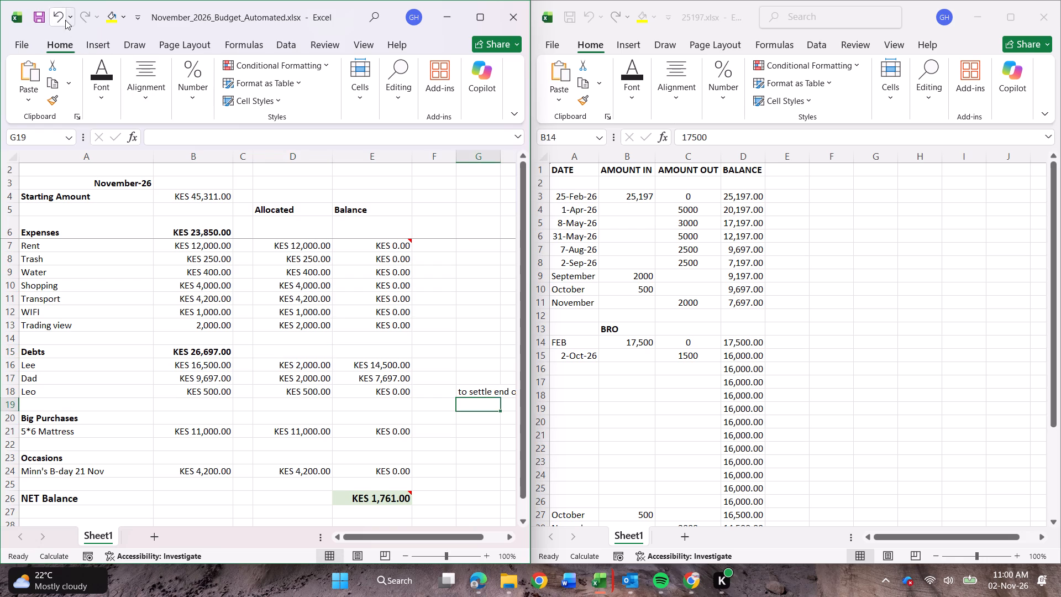
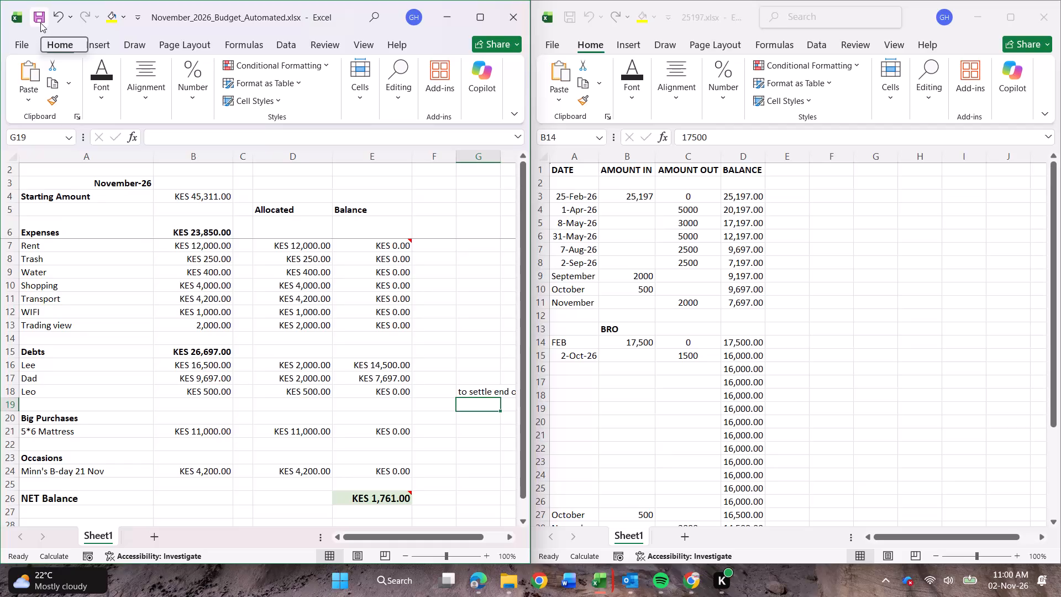
Save the November 2026 budget workbook and close it.
left_click(40, 23)
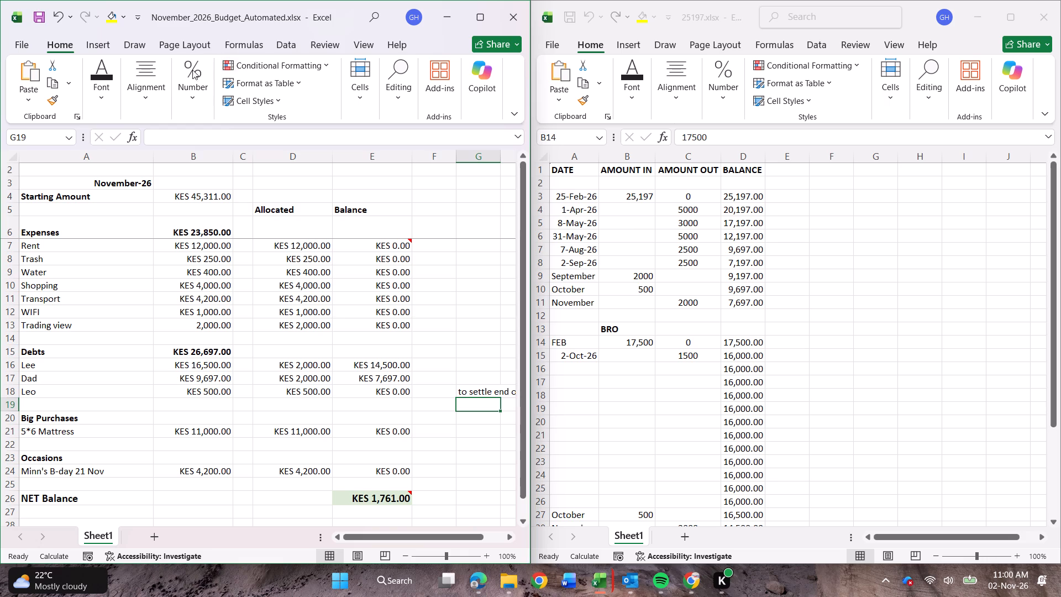
left_click(41, 20)
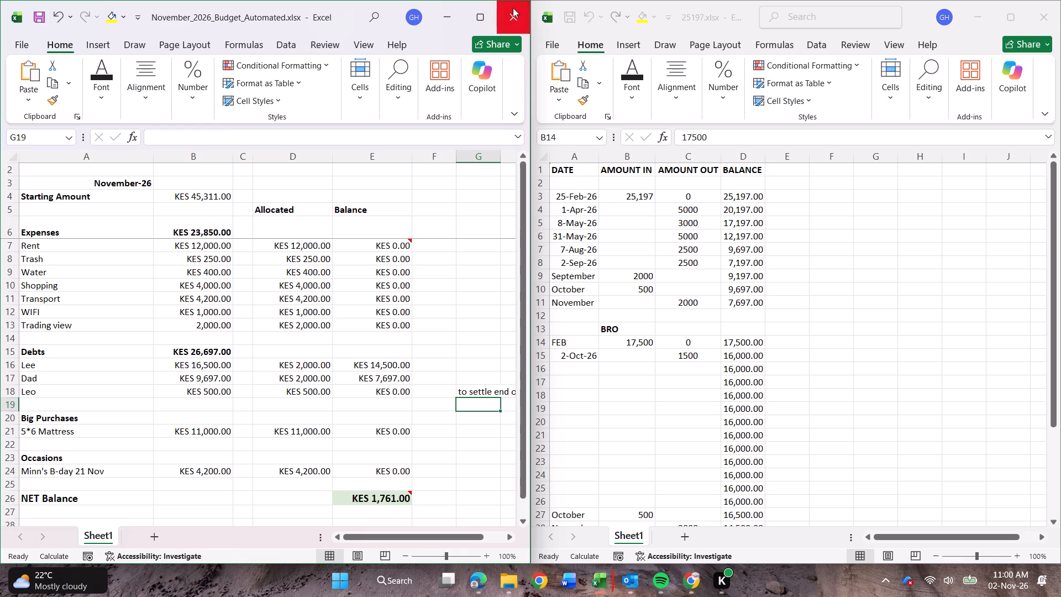
left_click(513, 9)
Save the 25197 ledger workbook and close it.
left_click(569, 20)
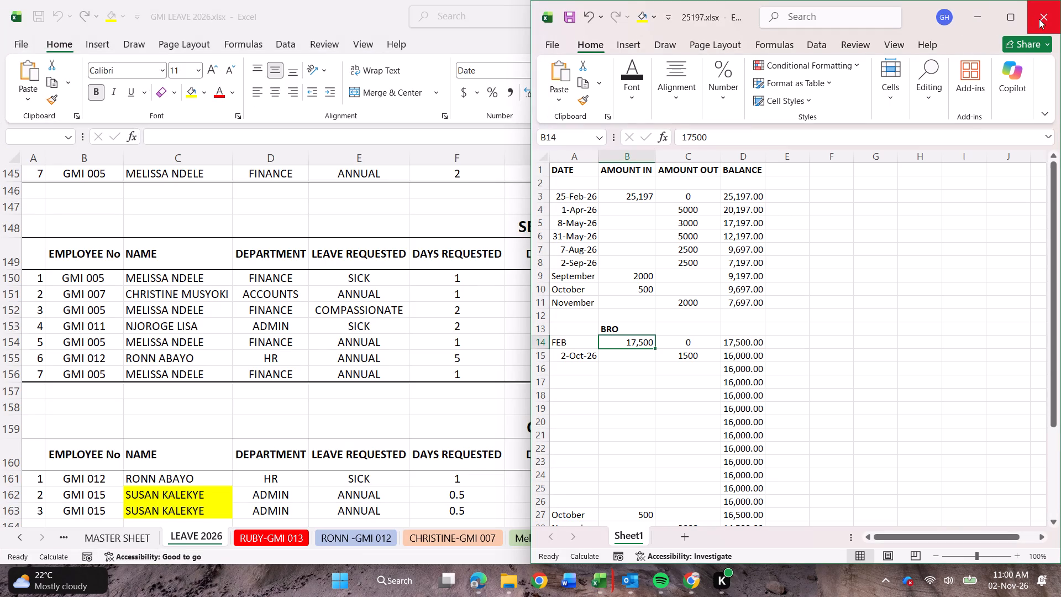
left_click(1039, 19)
Minimize the GMI LEAVE 2026 workbook window.
left_click(970, 24)
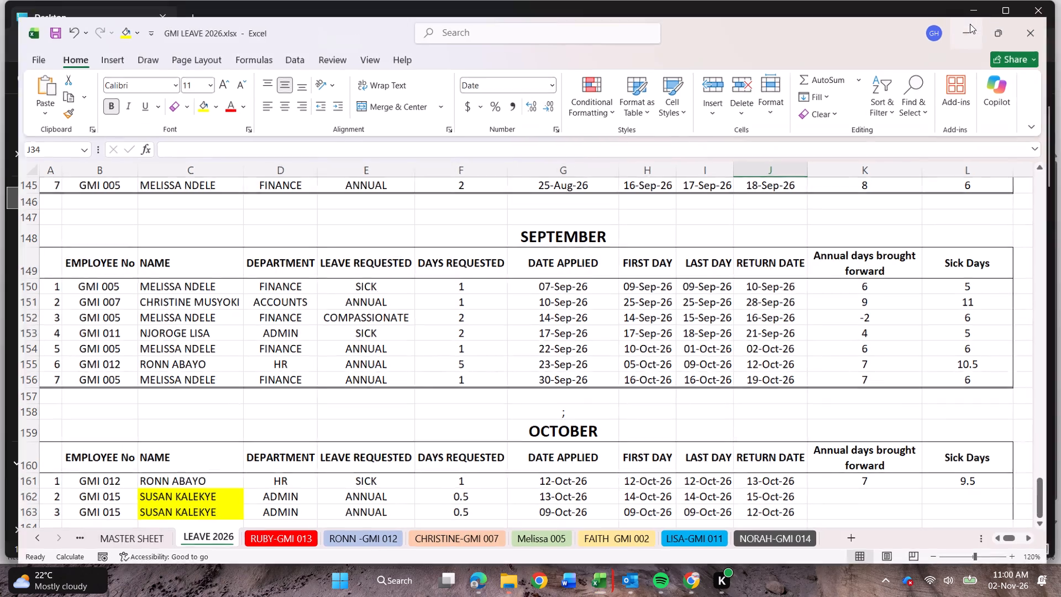